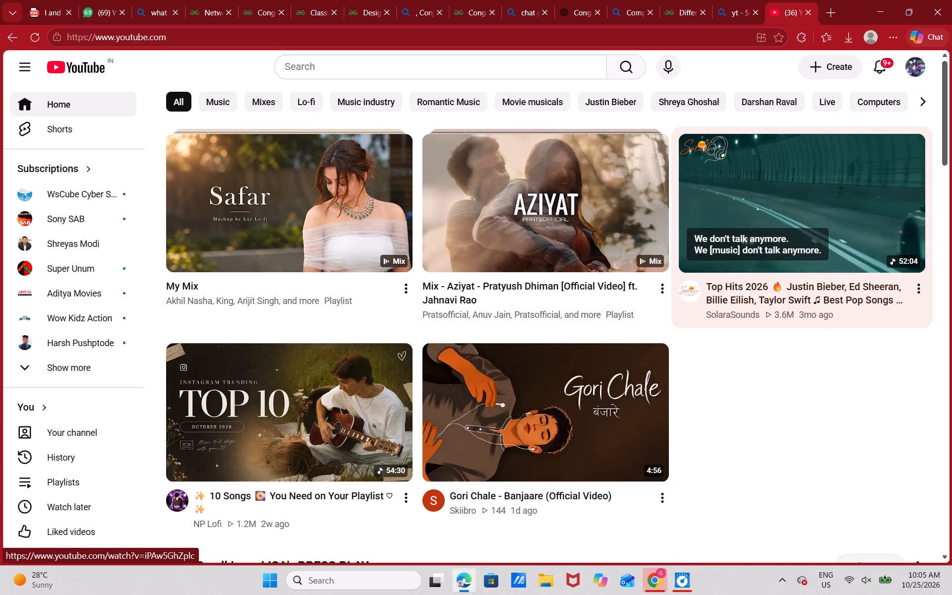
Start playing the My Mix playlist from the YouTube home page.
{"action": "left_click", "coordinate": [306, 195]}
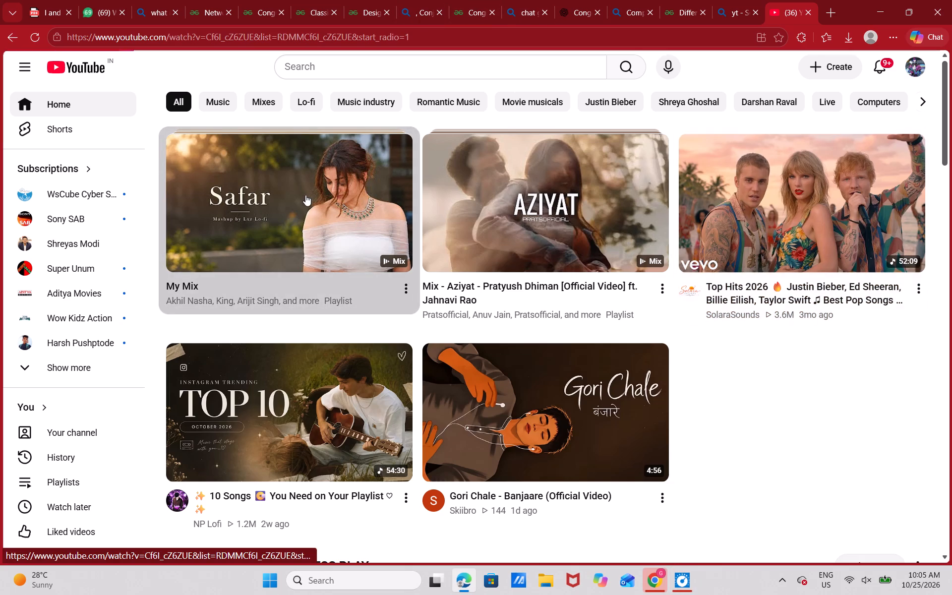
Set the FxSound output device to Headphones (Realtek(R) Audio) and close the FxSound window.
{"action": "left_click", "coordinate": [785, 583]}
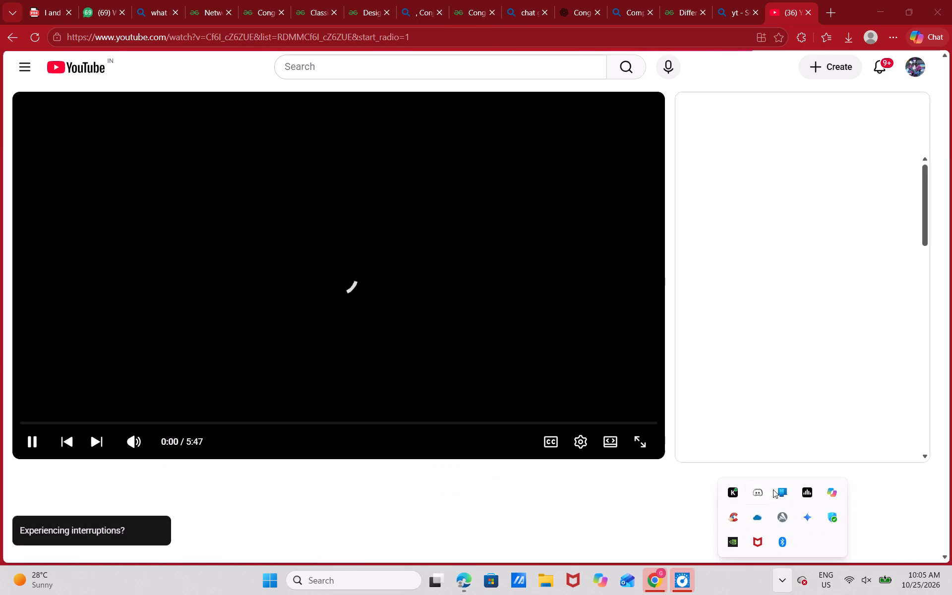
{"action": "left_click", "coordinate": [806, 493]}
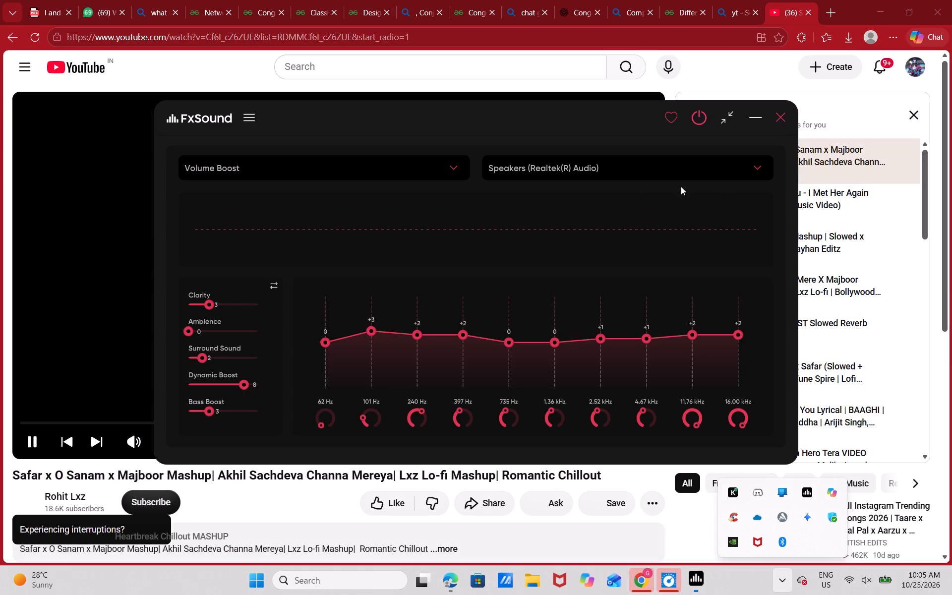
{"action": "left_click", "coordinate": [728, 164]}
{"action": "left_click", "coordinate": [708, 220]}
{"action": "left_click", "coordinate": [776, 117]}
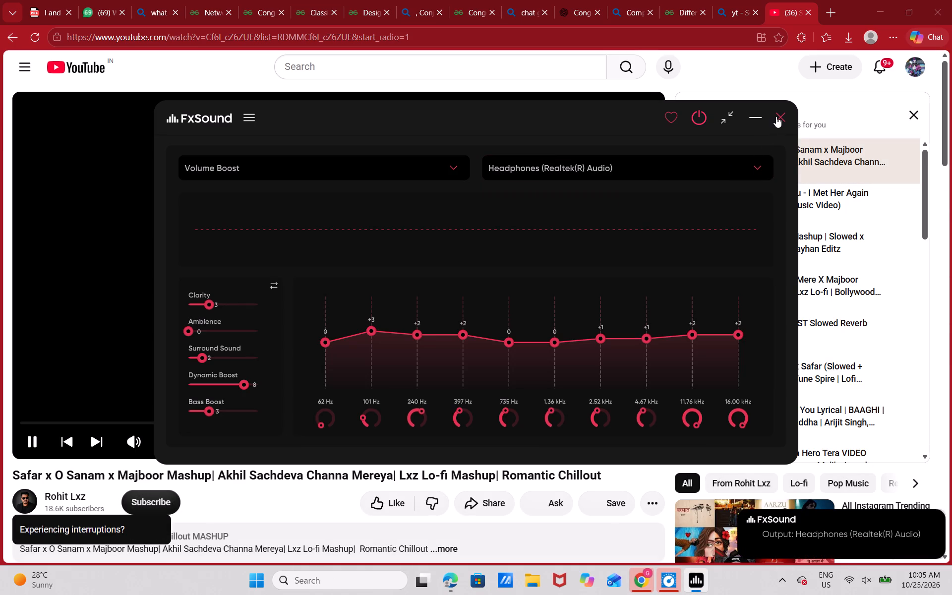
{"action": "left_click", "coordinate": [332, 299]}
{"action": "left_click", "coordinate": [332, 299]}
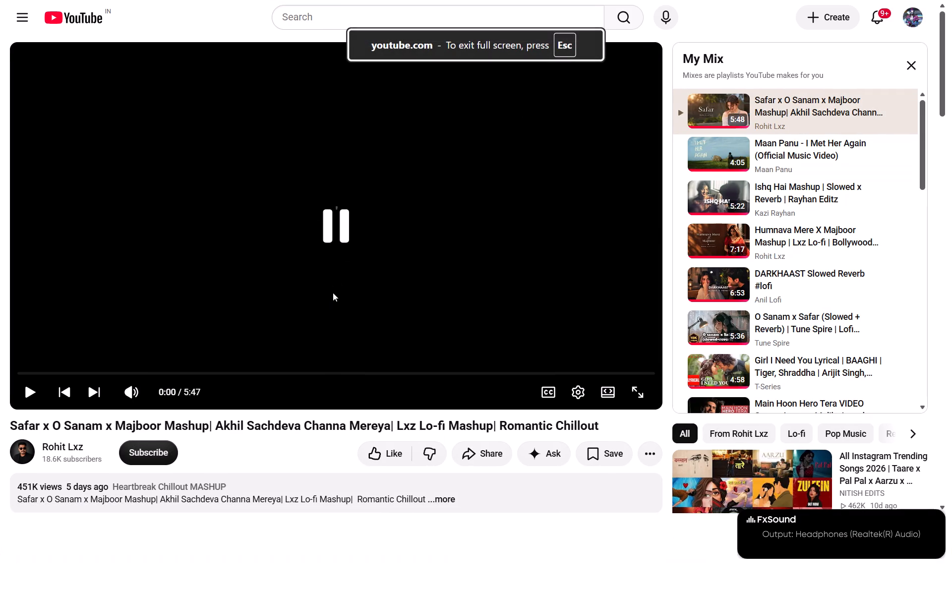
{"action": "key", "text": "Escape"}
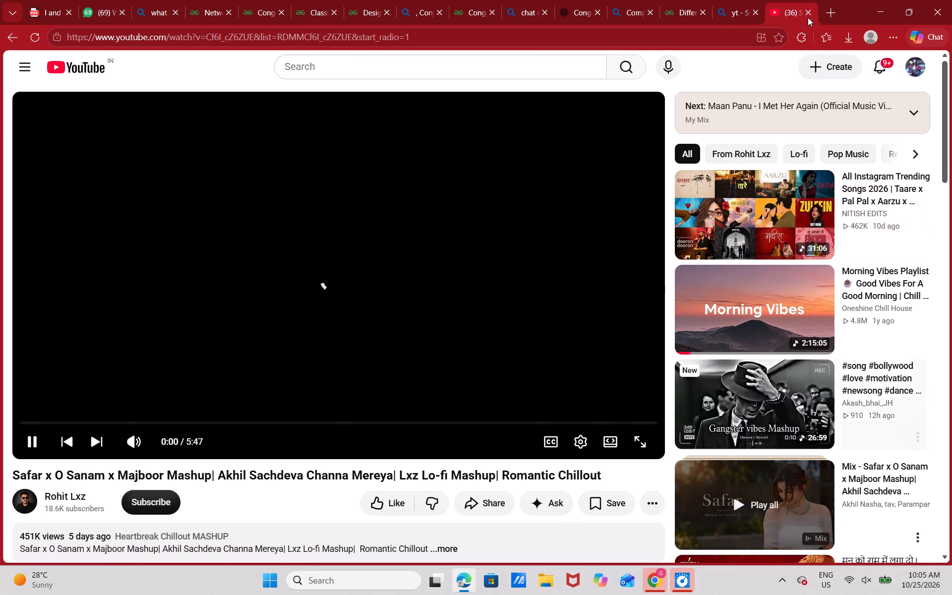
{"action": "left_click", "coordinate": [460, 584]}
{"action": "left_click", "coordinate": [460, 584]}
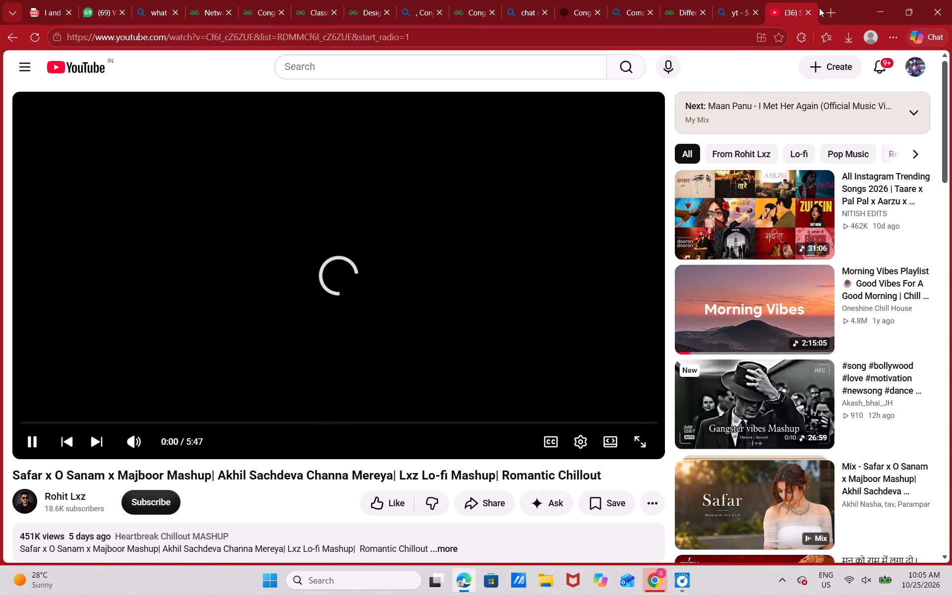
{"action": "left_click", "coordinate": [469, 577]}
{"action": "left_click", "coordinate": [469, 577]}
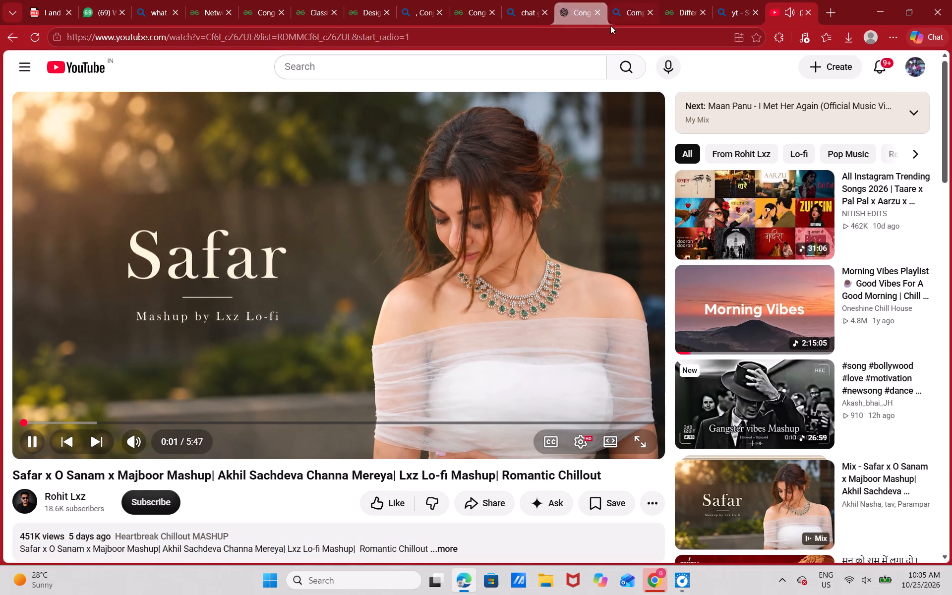
Search the web for "canva" in a new browser tab and open the Canva site from the results.
{"action": "left_click", "coordinate": [835, 2]}
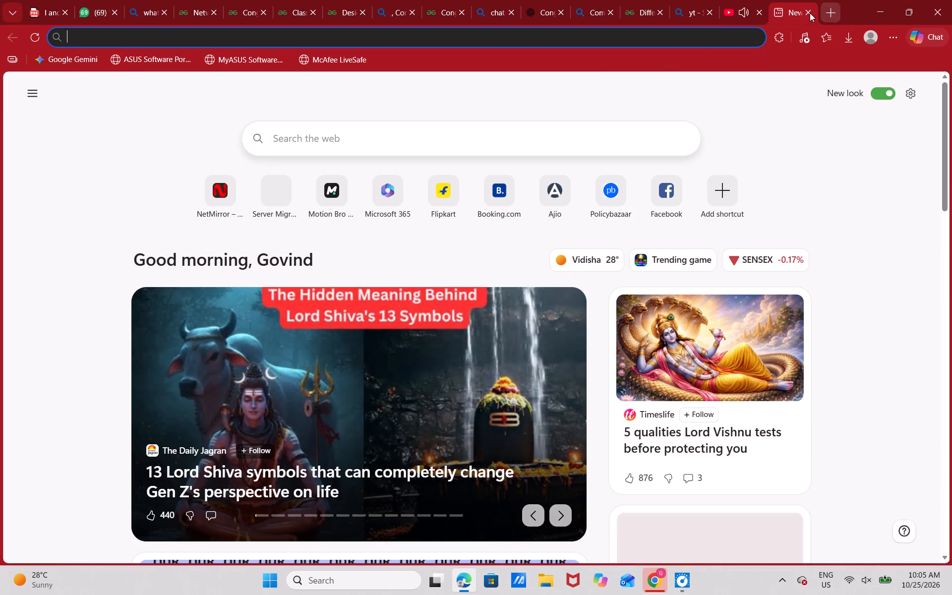
{"action": "left_click", "coordinate": [541, 146]}
{"action": "type", "text": "canva"}
{"action": "key", "text": "Return"}
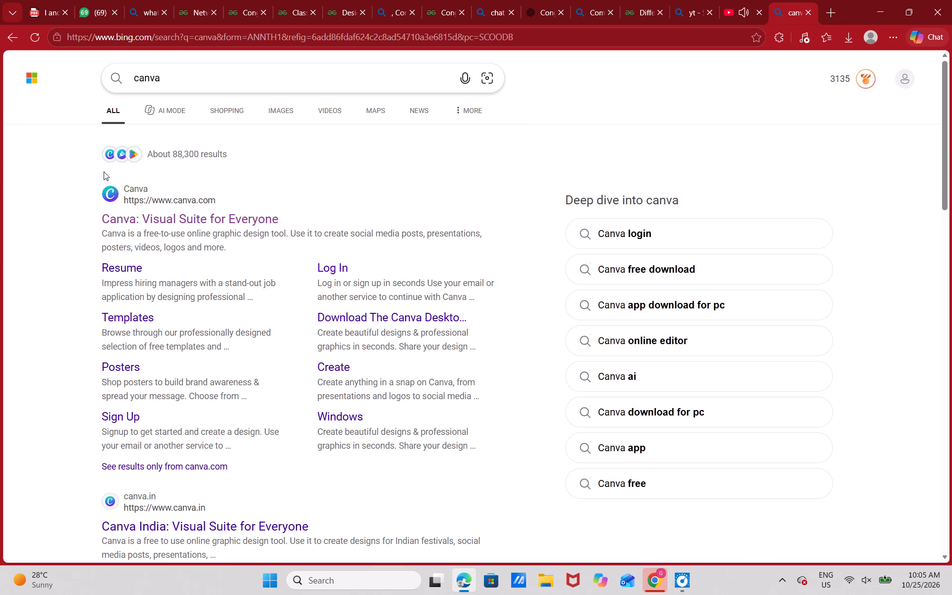
{"action": "left_click", "coordinate": [117, 201]}
Close the browser tab with the canva search results.
{"action": "left_click", "coordinate": [745, 1]}
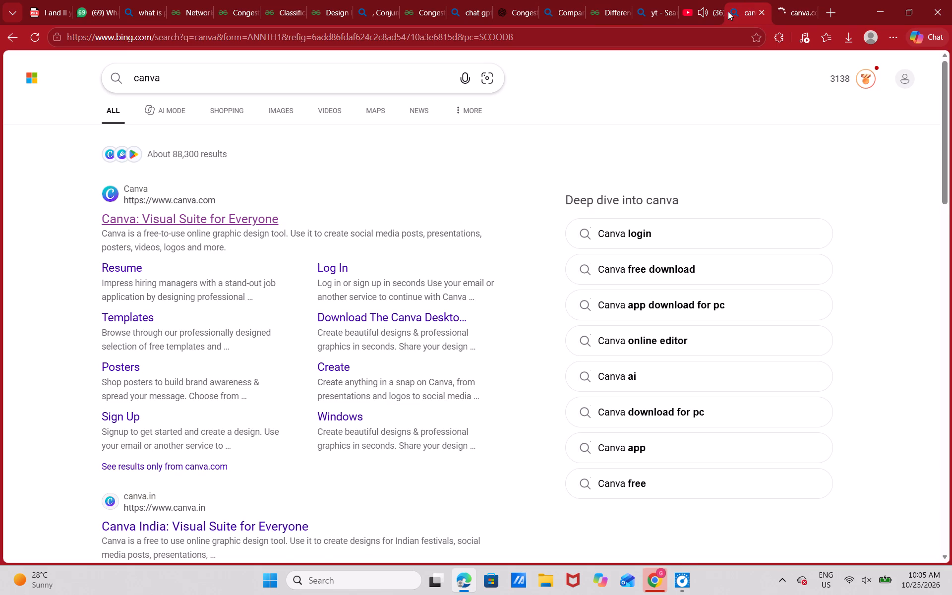
{"action": "key", "text": "ctrl+w"}
Return to the YouTube tab with the Safar mashup video.
{"action": "left_click", "coordinate": [738, 0]}
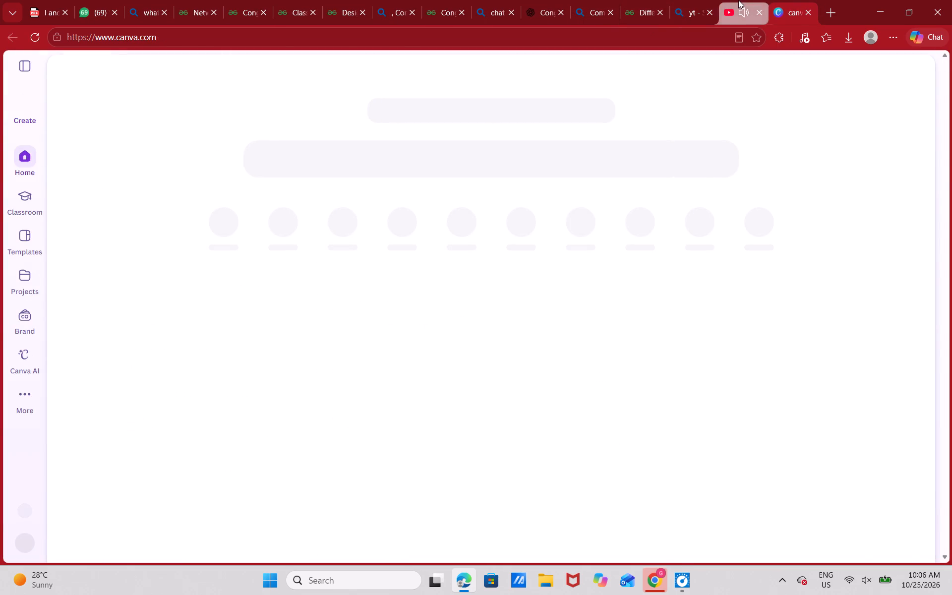
{"action": "left_click", "coordinate": [269, 342]}
{"action": "left_click", "coordinate": [269, 342]}
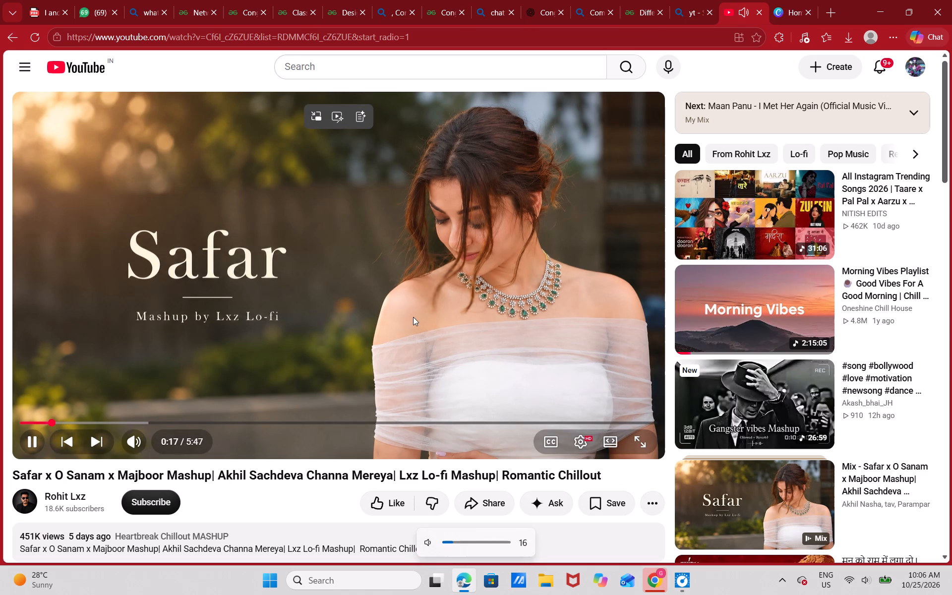
Switch to the Canva tab, expand the list of recent designs, and open the private Elegant Participation Certificate design.
{"action": "left_click", "coordinate": [782, 0]}
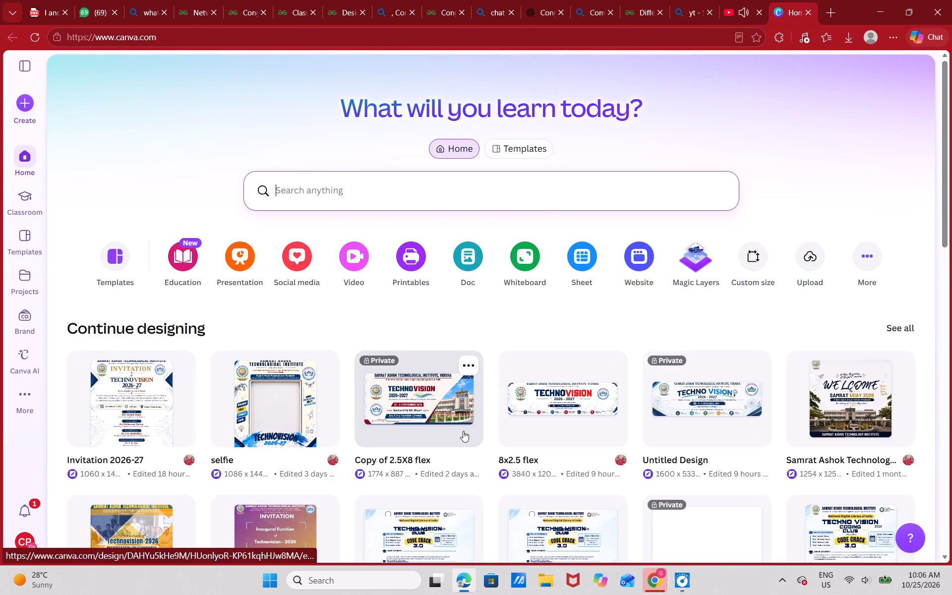
{"action": "scroll", "coordinate": [505, 400], "scroll_direction": "down", "scroll_amount": 2}
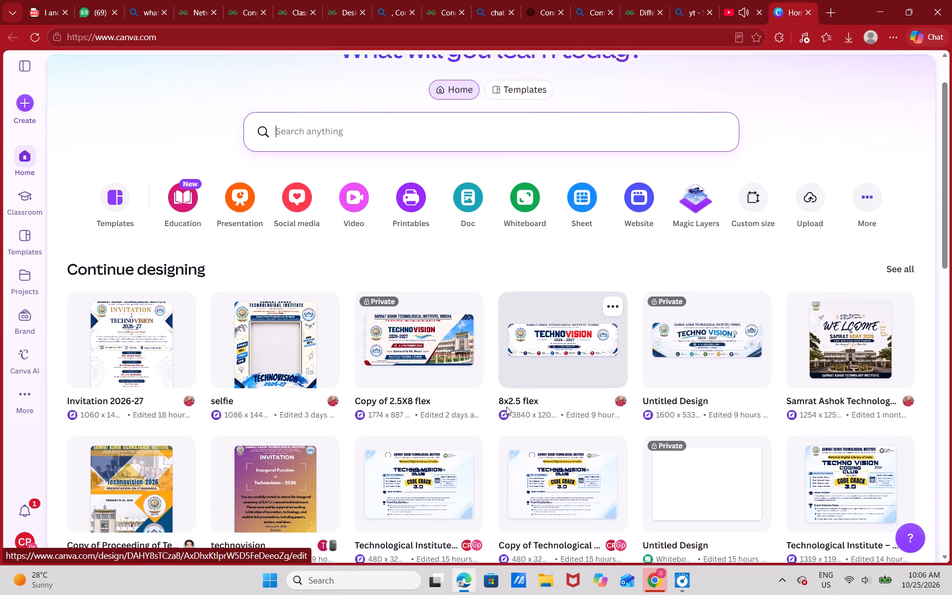
{"action": "scroll", "coordinate": [506, 406], "scroll_direction": "down", "scroll_amount": 2}
{"action": "left_click", "coordinate": [505, 409]}
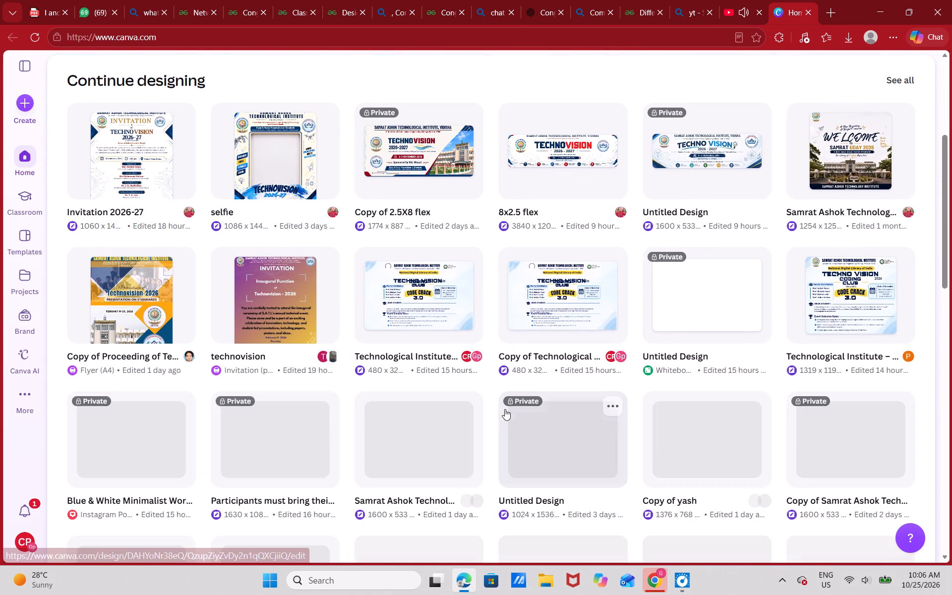
{"action": "scroll", "coordinate": [569, 359], "scroll_direction": "down", "scroll_amount": 1}
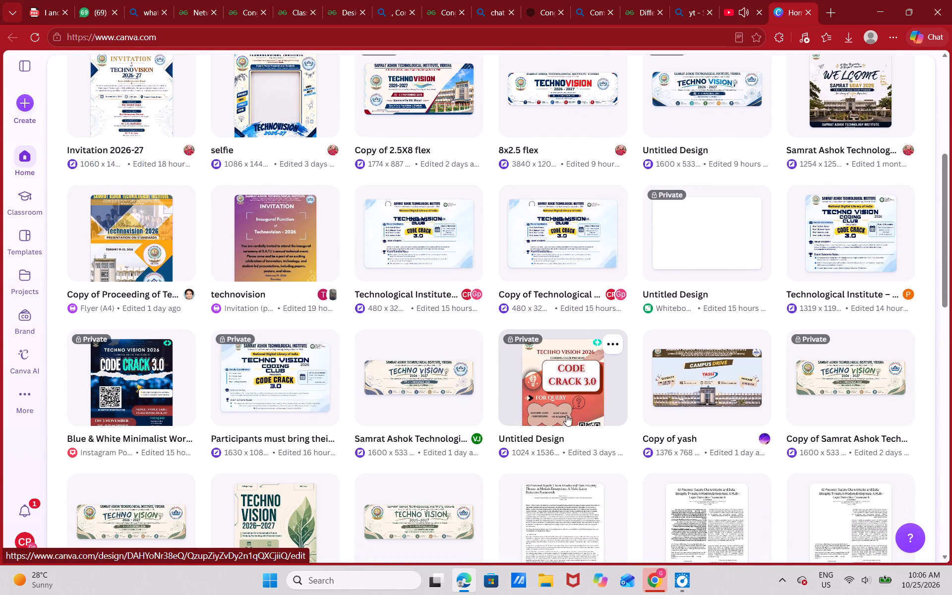
{"action": "scroll", "coordinate": [566, 415], "scroll_direction": "down", "scroll_amount": 6}
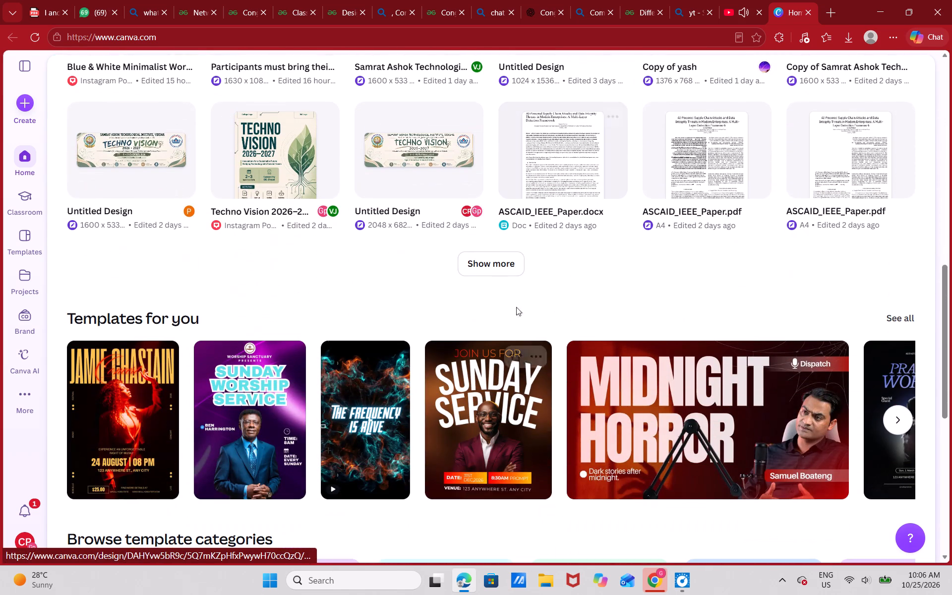
{"action": "left_click", "coordinate": [501, 259]}
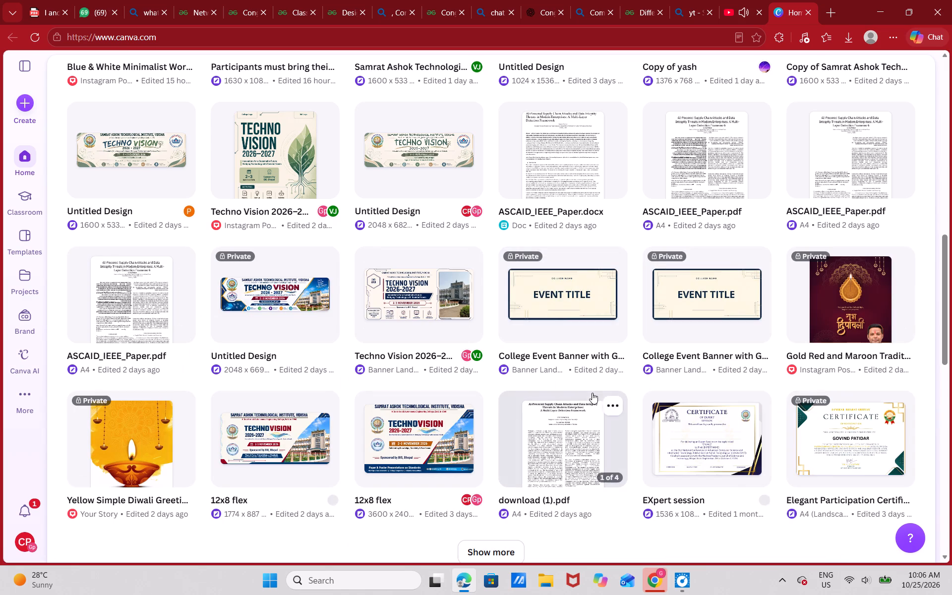
{"action": "scroll", "coordinate": [550, 370], "scroll_direction": "down", "scroll_amount": 2}
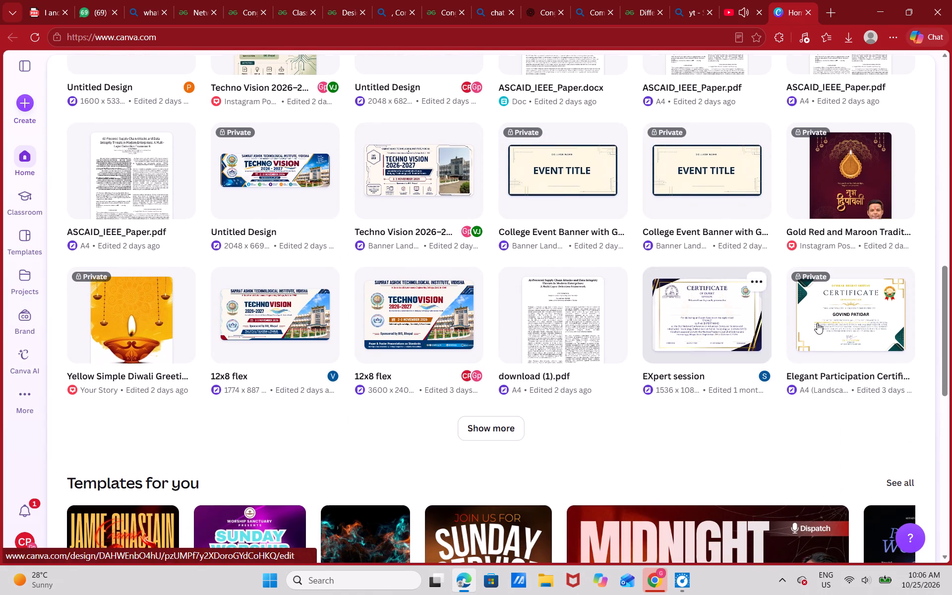
{"action": "left_click", "coordinate": [820, 322]}
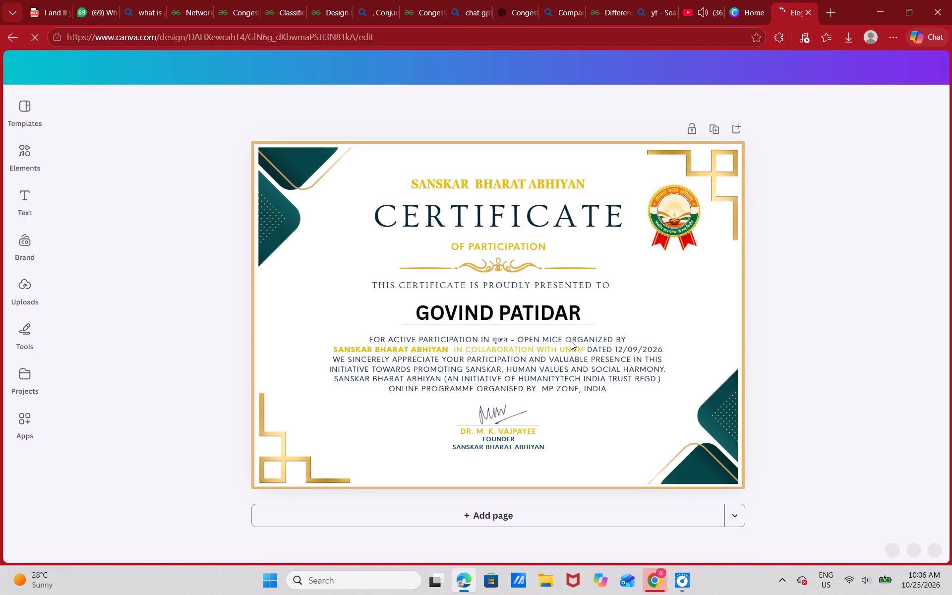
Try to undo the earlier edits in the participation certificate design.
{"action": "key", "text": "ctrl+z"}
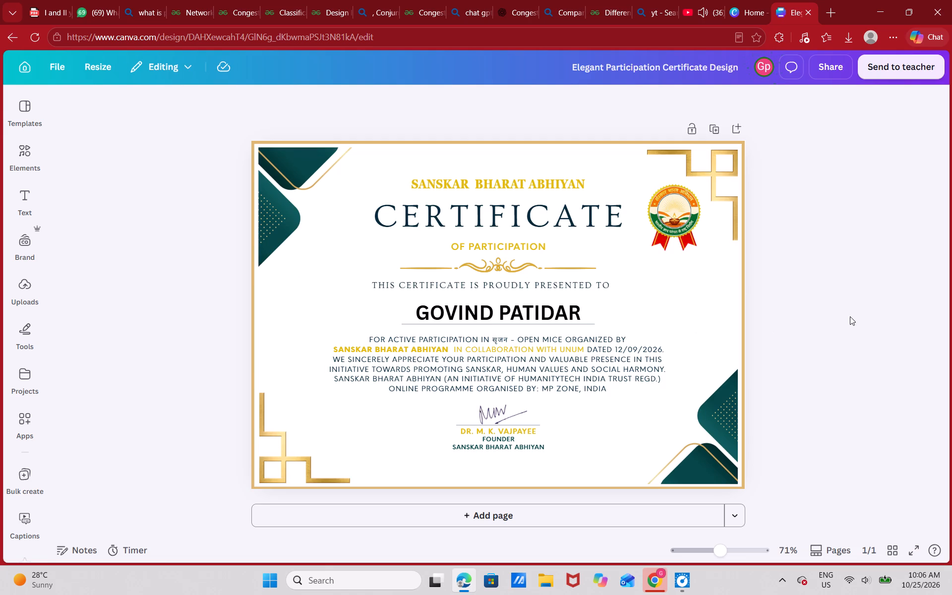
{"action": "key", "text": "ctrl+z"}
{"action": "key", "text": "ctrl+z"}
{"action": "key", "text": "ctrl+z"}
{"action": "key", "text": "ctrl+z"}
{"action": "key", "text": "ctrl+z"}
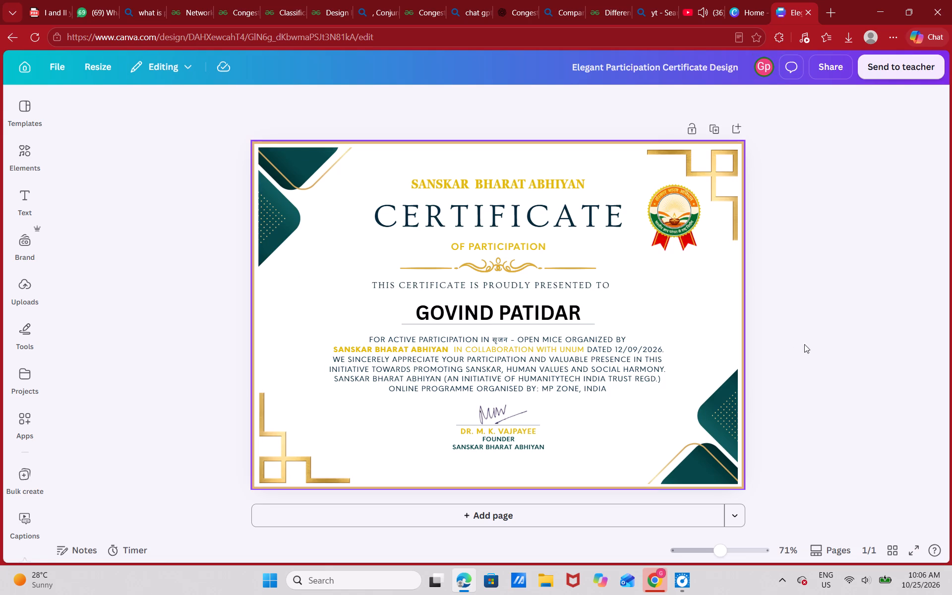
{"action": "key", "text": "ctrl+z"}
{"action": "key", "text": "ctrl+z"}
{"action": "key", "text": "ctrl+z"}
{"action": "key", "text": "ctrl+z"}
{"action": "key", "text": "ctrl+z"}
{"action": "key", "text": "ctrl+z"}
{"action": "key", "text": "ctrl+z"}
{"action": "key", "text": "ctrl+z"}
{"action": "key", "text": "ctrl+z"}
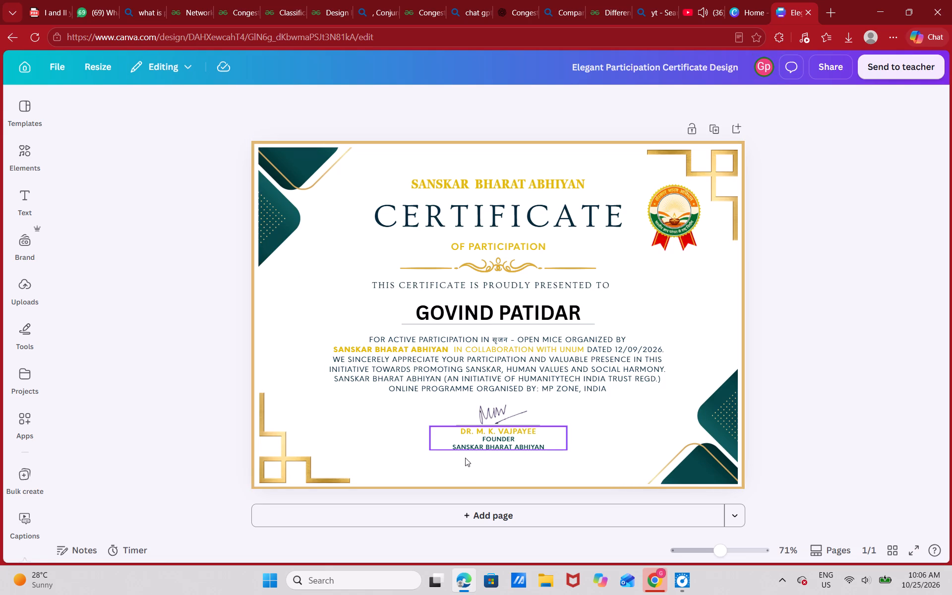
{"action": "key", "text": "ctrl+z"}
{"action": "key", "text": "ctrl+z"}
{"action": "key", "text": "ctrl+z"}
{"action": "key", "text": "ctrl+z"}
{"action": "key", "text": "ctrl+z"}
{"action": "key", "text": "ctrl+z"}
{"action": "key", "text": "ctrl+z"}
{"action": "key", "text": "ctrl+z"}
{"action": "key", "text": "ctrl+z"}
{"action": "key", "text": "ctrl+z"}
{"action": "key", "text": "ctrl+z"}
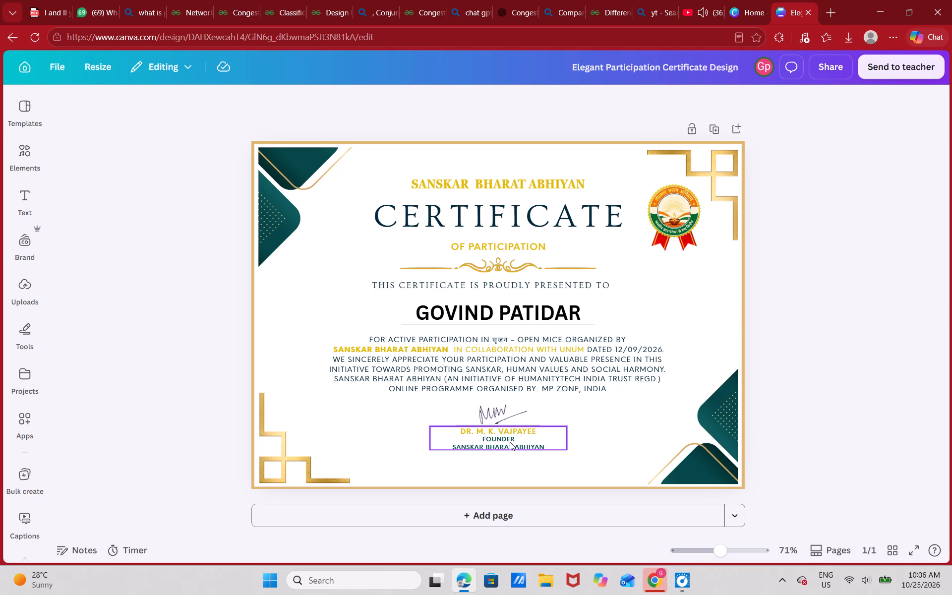
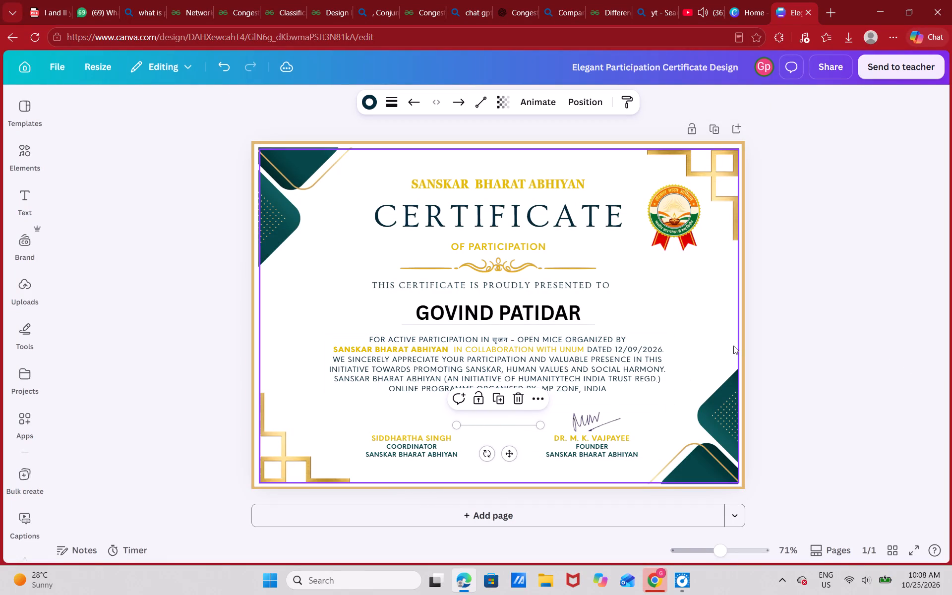
Move the selected horizontal line across to the founder's block, positioning it under the signature and just above the founder's name.
{"action": "key", "text": "Right"}
{"action": "key", "text": "Right"}
{"action": "key", "text": "Right"}
{"action": "key", "text": "Right"}
{"action": "key", "text": "Right"}
{"action": "key", "text": "Right"}
{"action": "key", "text": "Right"}
{"action": "key", "text": "Right"}
{"action": "key", "text": "Right"}
{"action": "key", "text": "Right"}
{"action": "key", "text": "Right"}
{"action": "key", "text": "Right"}
{"action": "key", "text": "Right"}
{"action": "key", "text": "Right"}
{"action": "key", "text": "Right"}
{"action": "key", "text": "Right"}
{"action": "key", "text": "Right"}
{"action": "key", "text": "Right"}
{"action": "key", "text": "Right"}
{"action": "key", "text": "Right"}
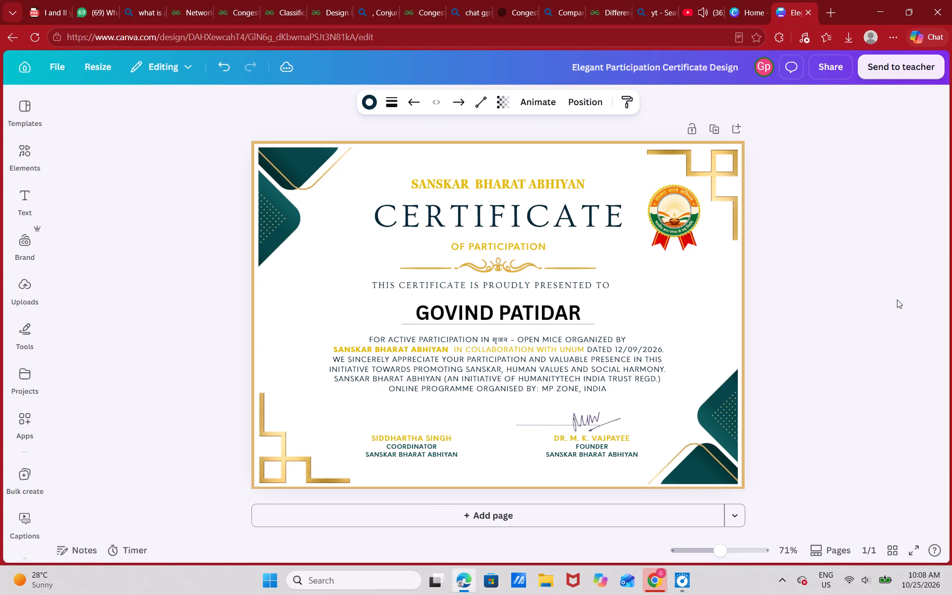
{"action": "key", "text": "Right"}
{"action": "key", "text": "Right"}
{"action": "key", "text": "Right"}
{"action": "key", "text": "Right"}
{"action": "key", "text": "Right"}
{"action": "key", "text": "Right"}
{"action": "key", "text": "Right"}
{"action": "key", "text": "Right"}
{"action": "key", "text": "Right"}
{"action": "key", "text": "Right"}
{"action": "key", "text": "Down"}
{"action": "key", "text": "Down"}
{"action": "key", "text": "Down"}
{"action": "key", "text": "Down"}
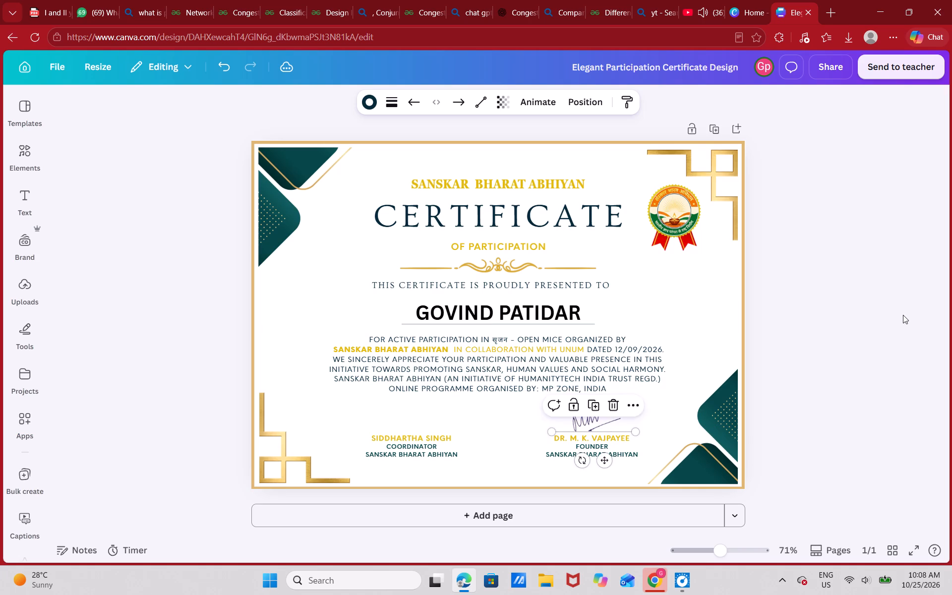
{"action": "key", "text": "Down"}
{"action": "key", "text": "Left"}
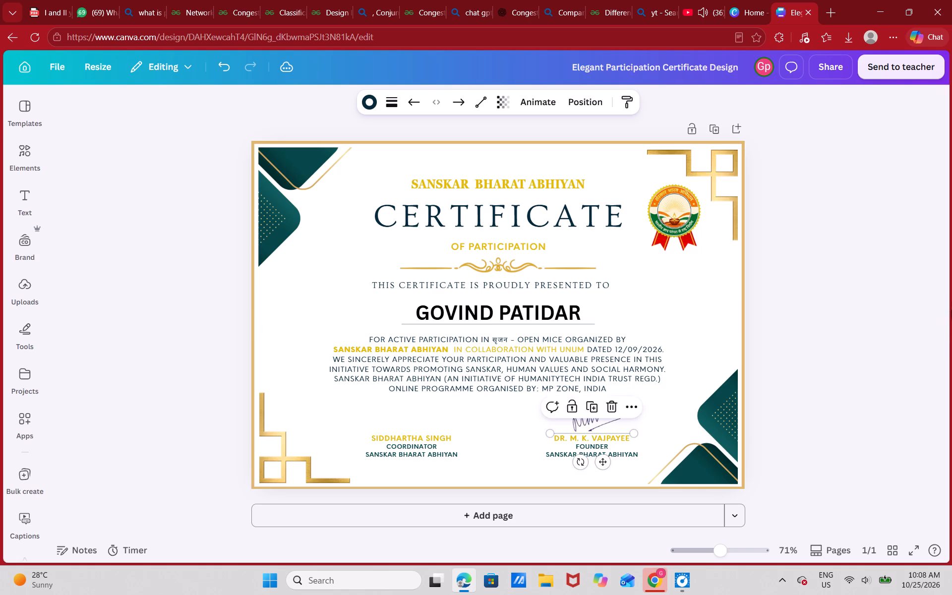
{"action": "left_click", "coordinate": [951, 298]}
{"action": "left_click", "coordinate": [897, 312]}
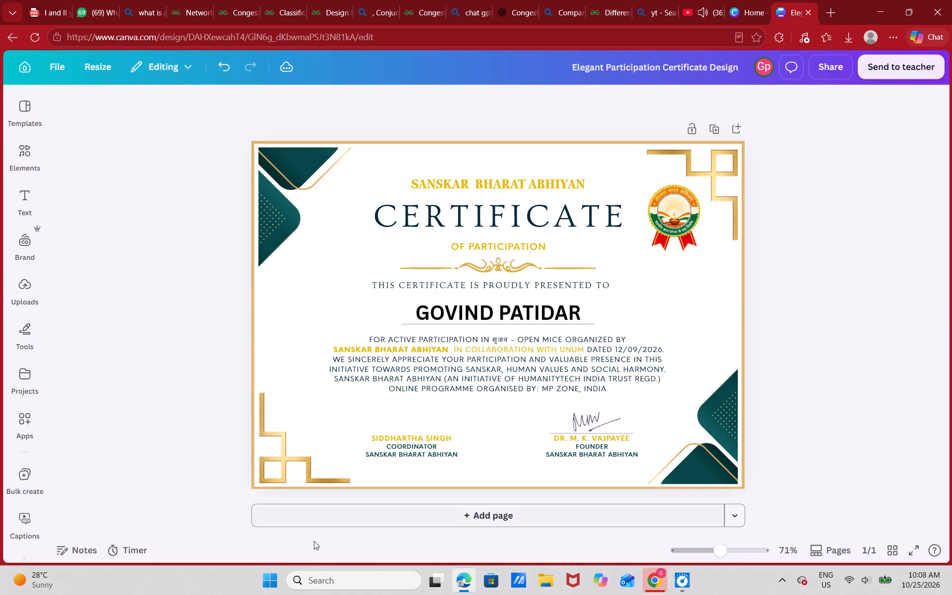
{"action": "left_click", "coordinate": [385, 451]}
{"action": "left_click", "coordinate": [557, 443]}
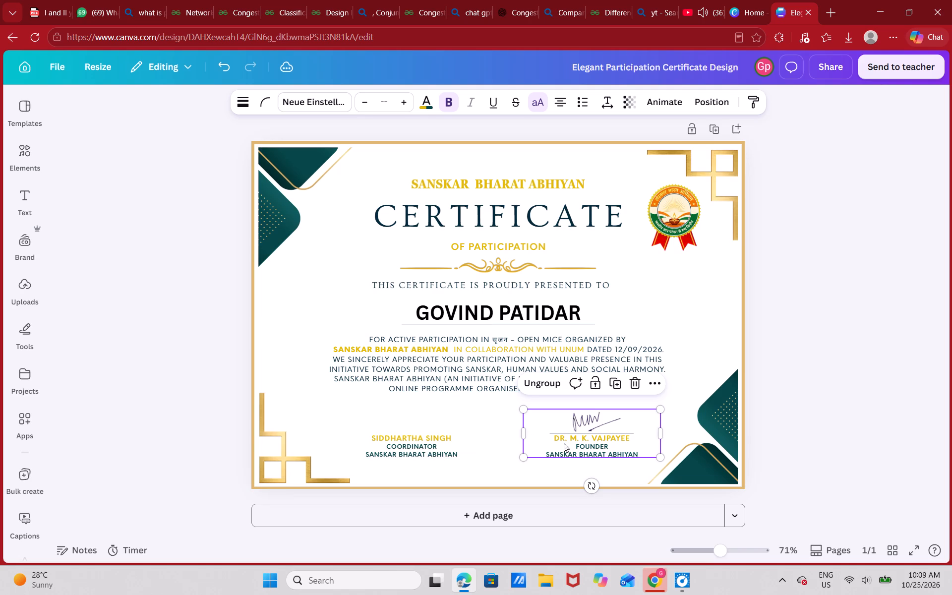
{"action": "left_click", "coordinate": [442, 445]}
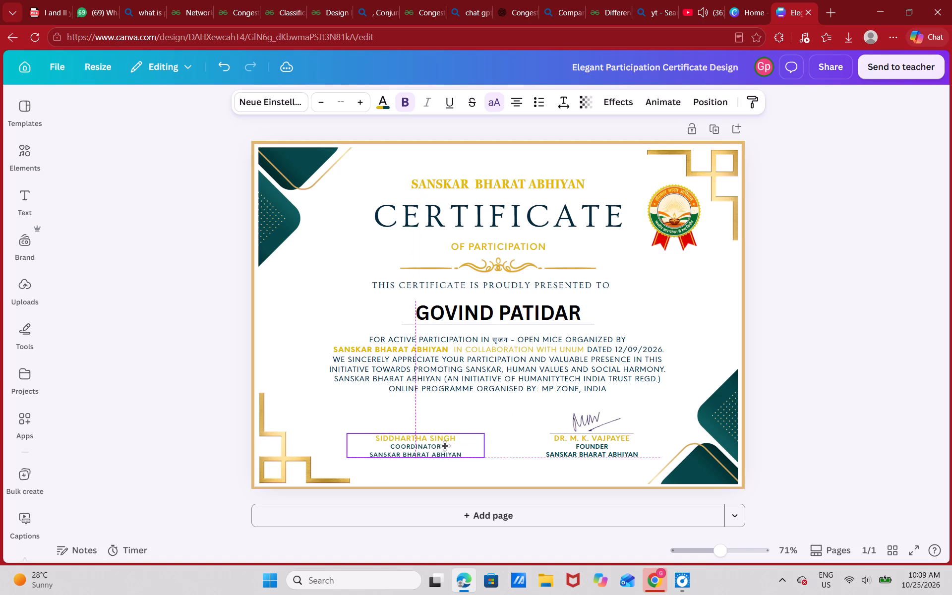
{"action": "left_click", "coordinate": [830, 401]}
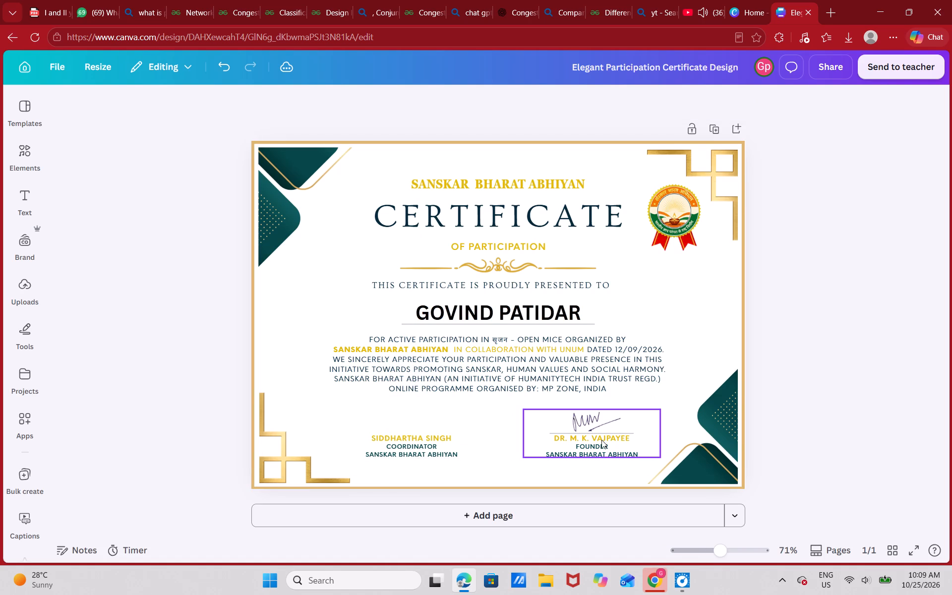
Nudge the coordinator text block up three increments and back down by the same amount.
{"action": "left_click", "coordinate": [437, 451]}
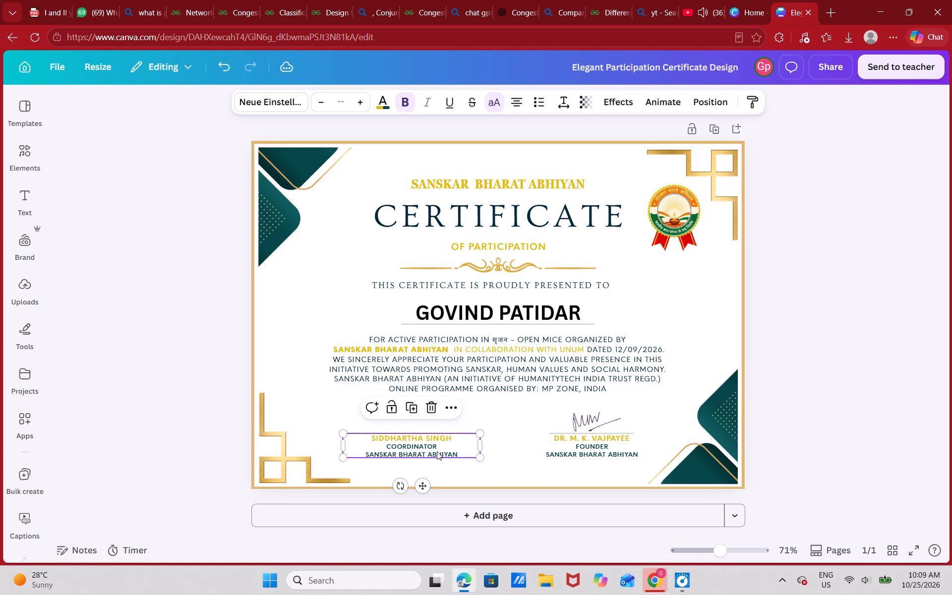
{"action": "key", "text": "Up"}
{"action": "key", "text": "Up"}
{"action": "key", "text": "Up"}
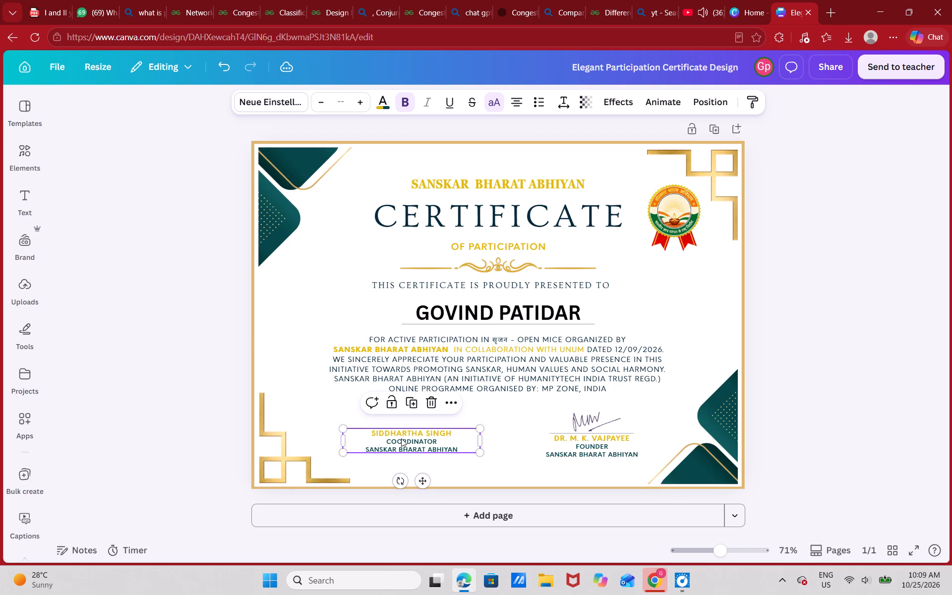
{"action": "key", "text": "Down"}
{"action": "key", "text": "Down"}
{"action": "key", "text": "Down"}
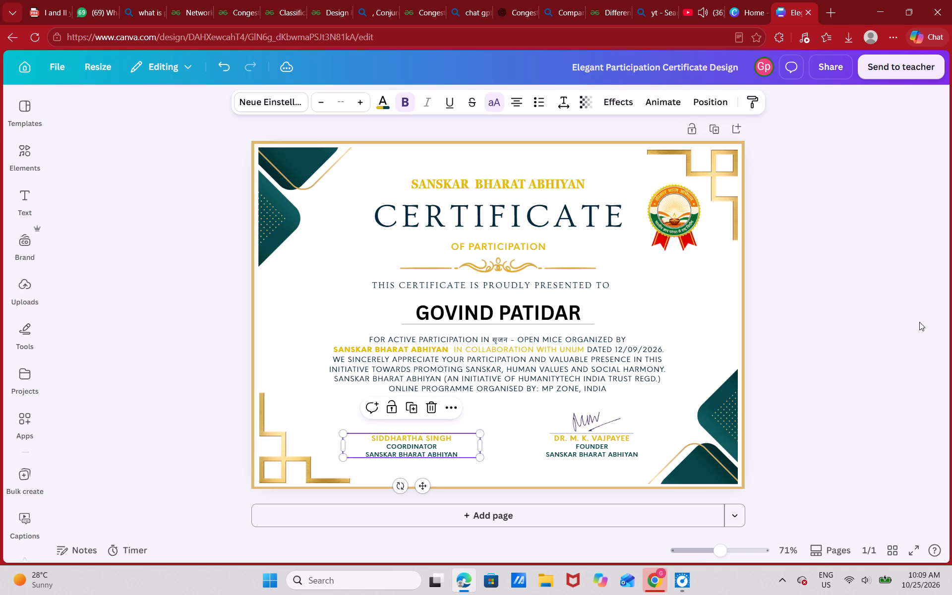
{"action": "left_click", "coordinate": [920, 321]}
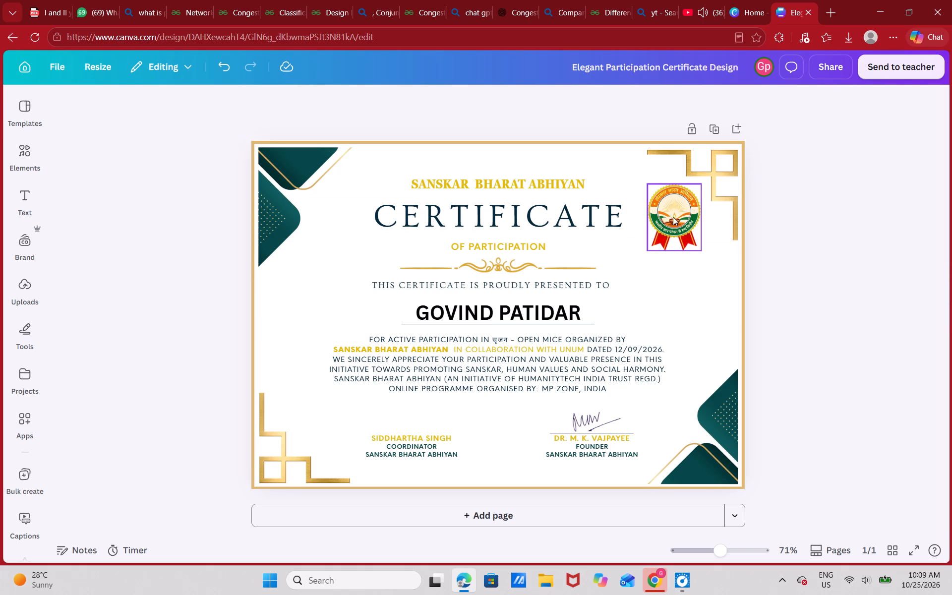
Move the ribbon emblem from the certificate's upper corner to between the coordinator and founder blocks and align it to the page's horizontal centre.
{"action": "left_click_drag", "start_coordinate": [671, 218], "coordinate": [496, 437]}
{"action": "left_click", "coordinate": [863, 341]}
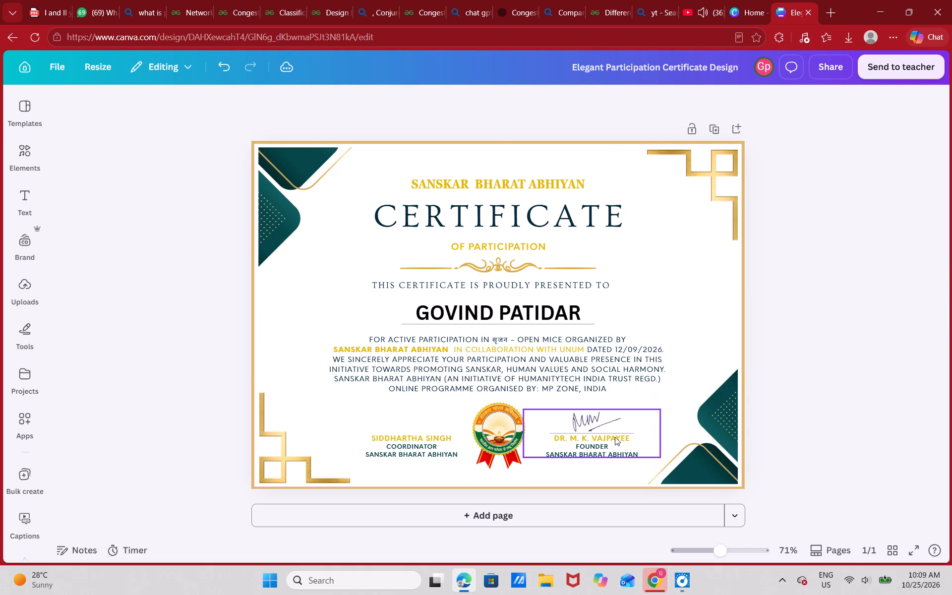
{"action": "right_click", "coordinate": [514, 433]}
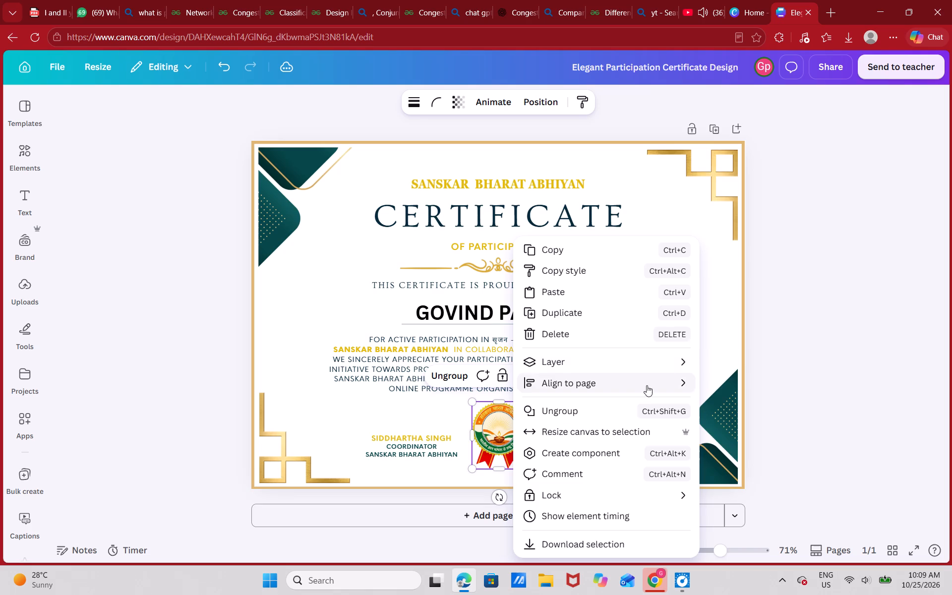
{"action": "left_click", "coordinate": [750, 406]}
{"action": "left_click", "coordinate": [873, 303]}
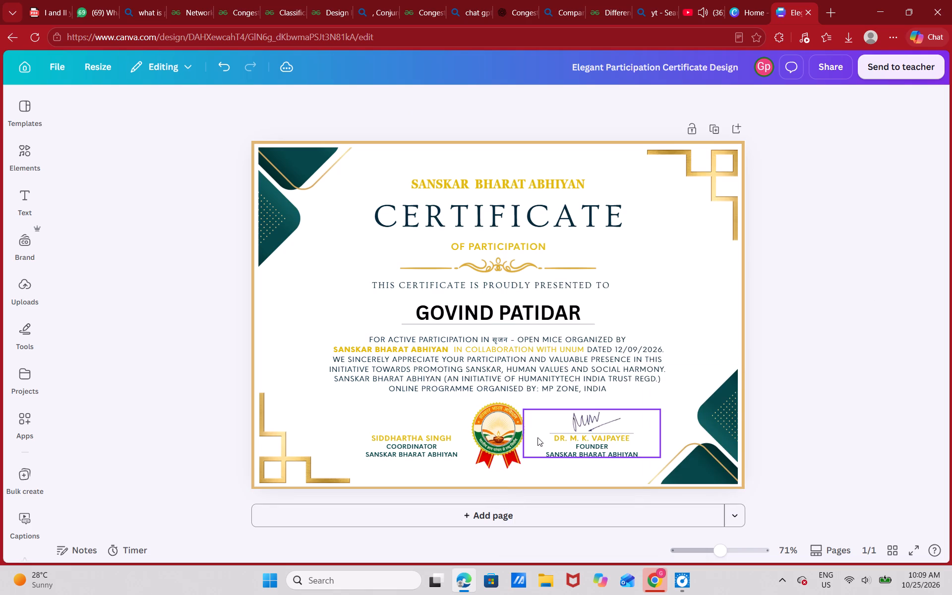
Nudge the grouped founder signature, line and text down two increments.
{"action": "left_click", "coordinate": [591, 414]}
{"action": "left_click", "coordinate": [905, 312]}
{"action": "left_click", "coordinate": [585, 434]}
{"action": "left_click", "coordinate": [906, 377]}
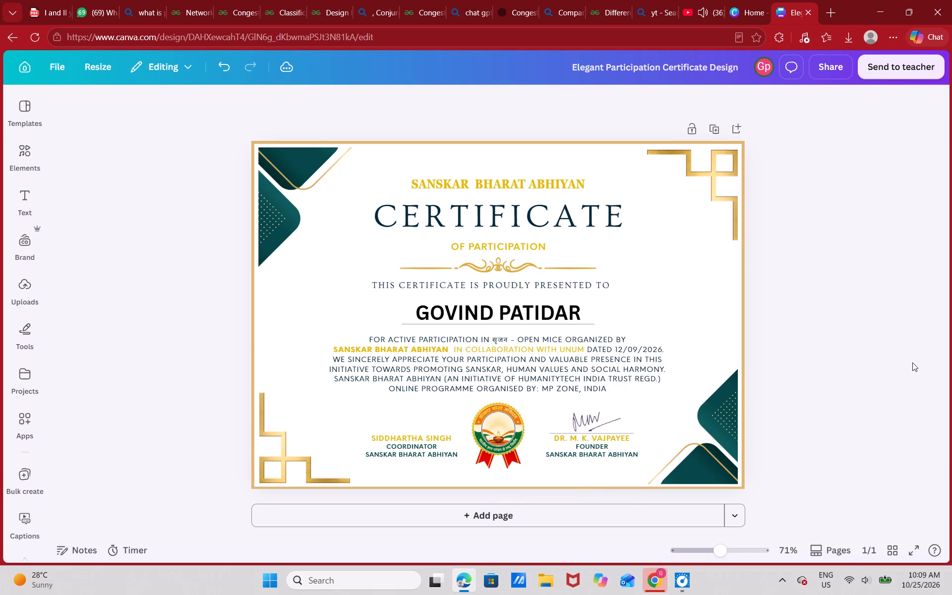
{"action": "left_click", "coordinate": [612, 442]}
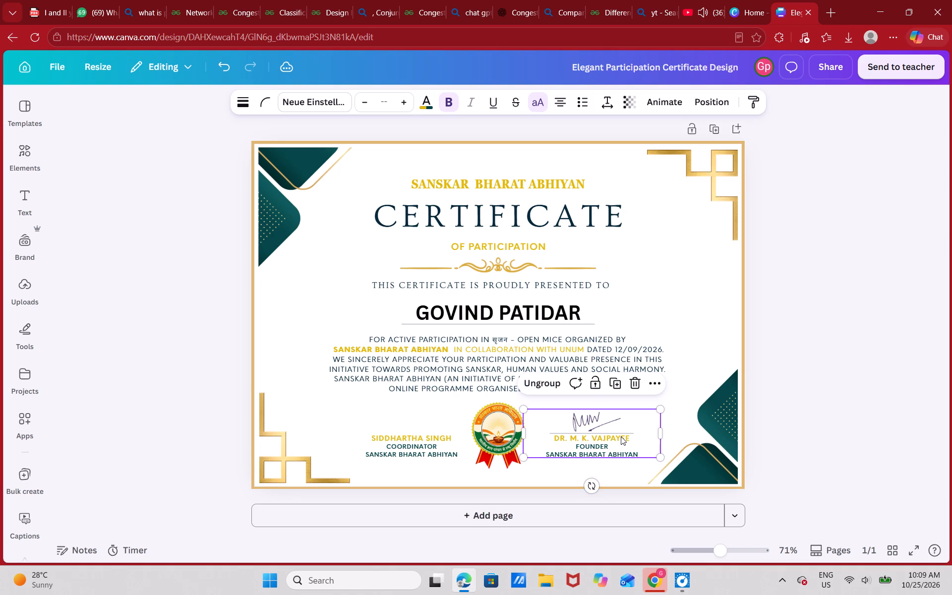
{"action": "key", "text": "Down"}
{"action": "key", "text": "Down"}
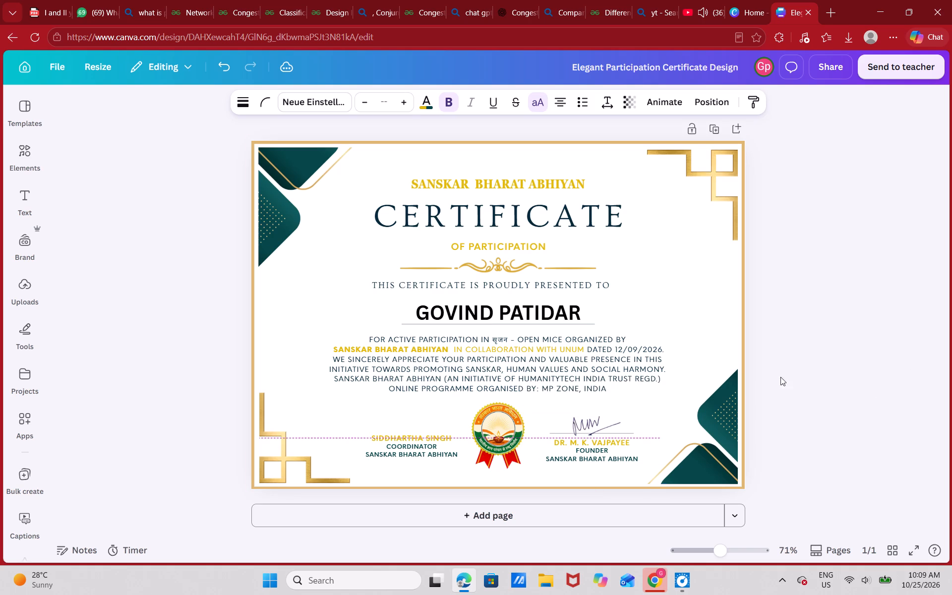
{"action": "left_click", "coordinate": [611, 433]}
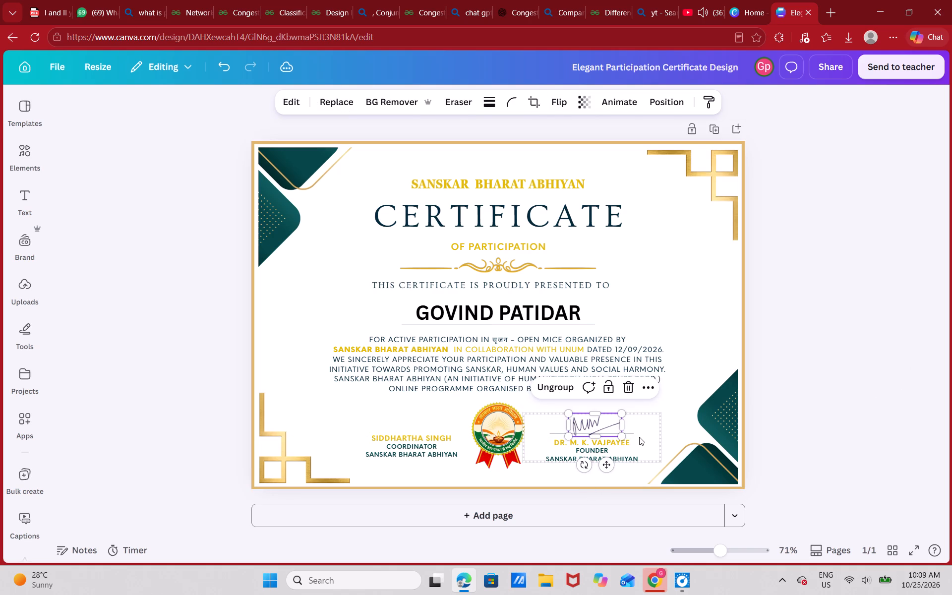
{"action": "left_click", "coordinate": [792, 353]}
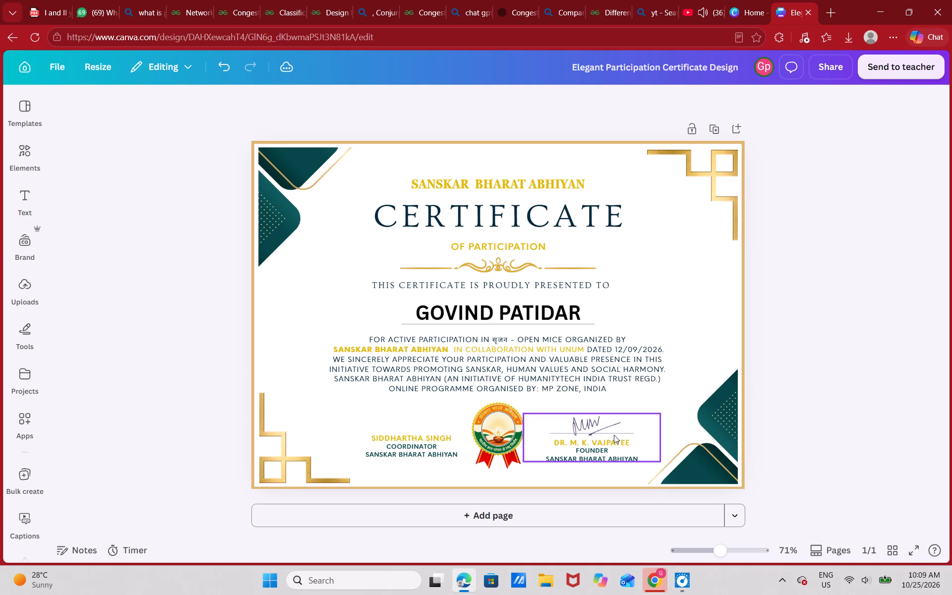
{"action": "left_click", "coordinate": [809, 363]}
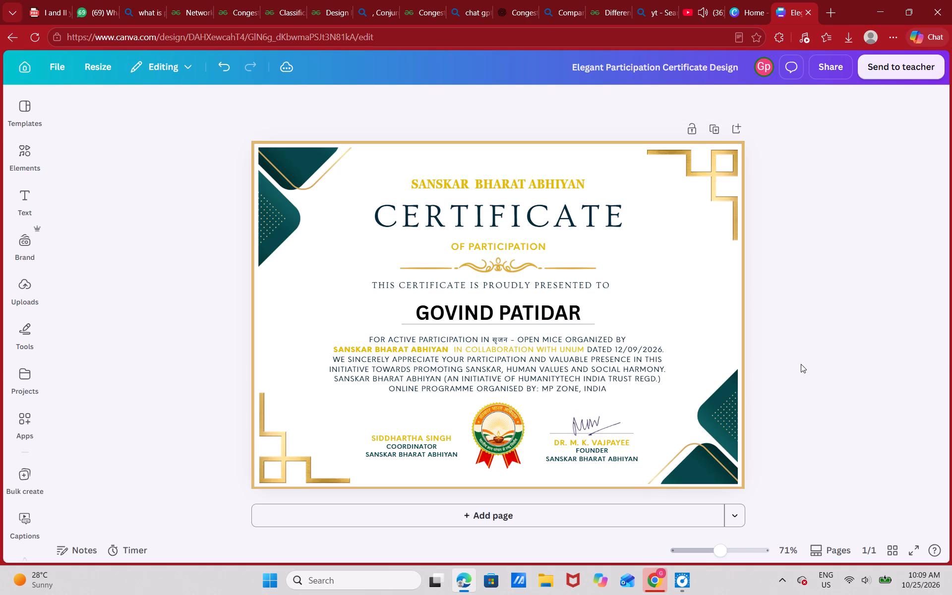
Ungroup the founder signature, line and text block.
{"action": "left_click", "coordinate": [597, 430]}
{"action": "left_click", "coordinate": [547, 386]}
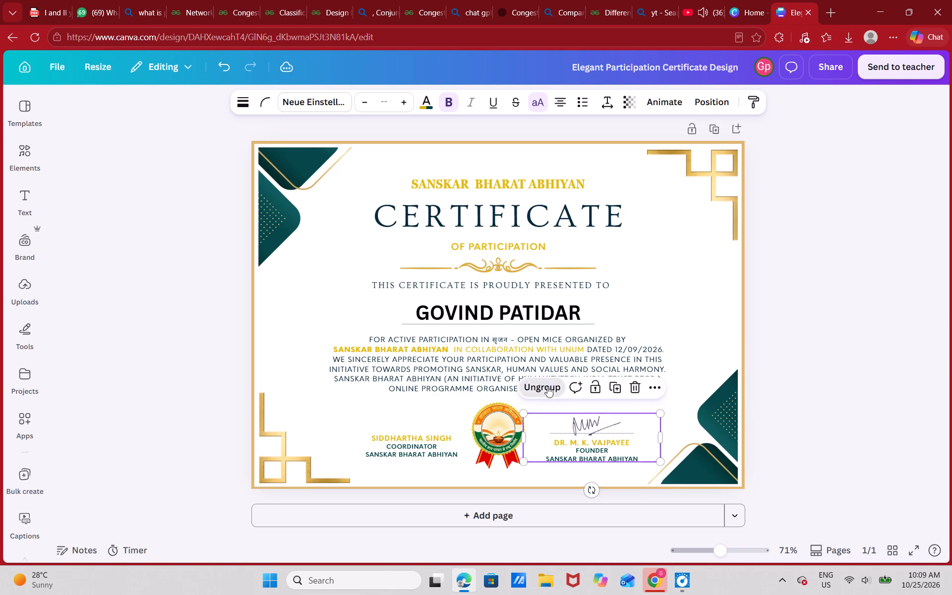
{"action": "left_click", "coordinate": [824, 323]}
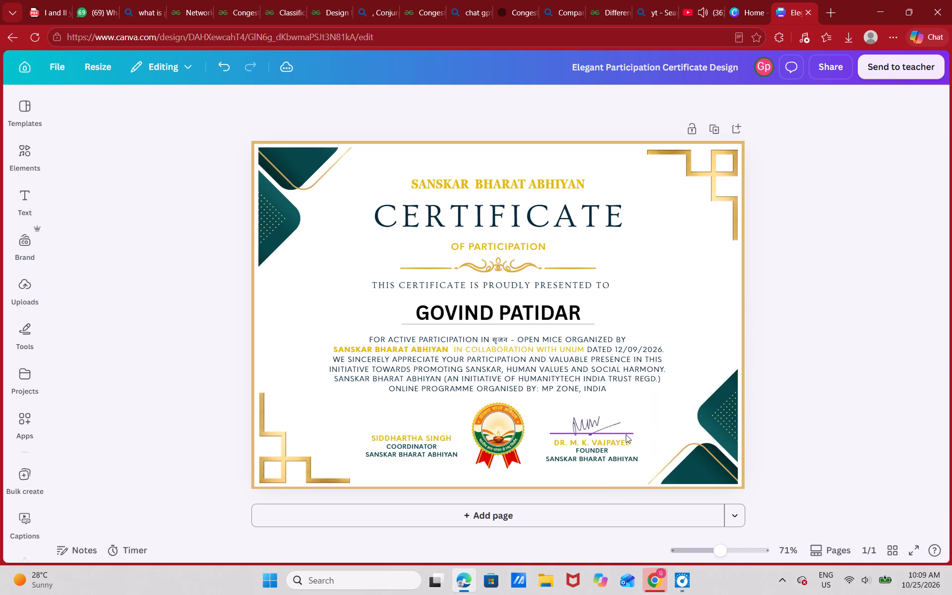
Nudge the founder's signature line down three increments so it sits just above the founder's name.
{"action": "left_click", "coordinate": [626, 434]}
{"action": "key", "text": "Down"}
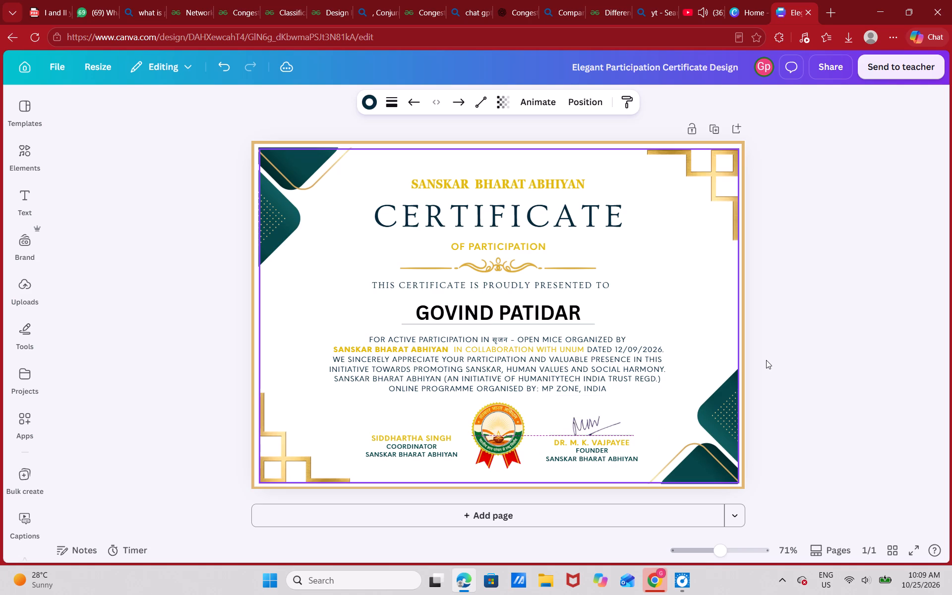
{"action": "key", "text": "Down"}
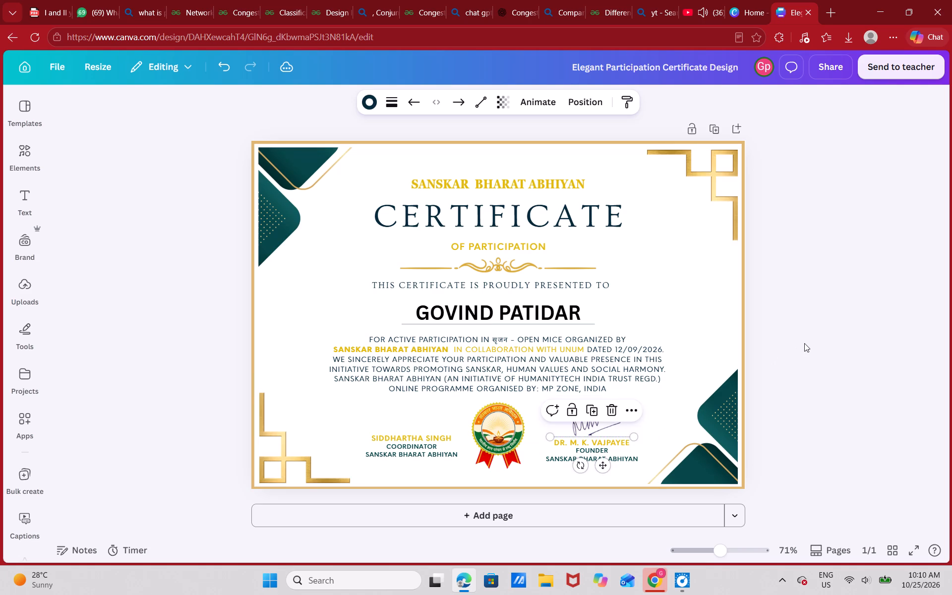
{"action": "key", "text": "Down"}
{"action": "left_click", "coordinate": [805, 343]}
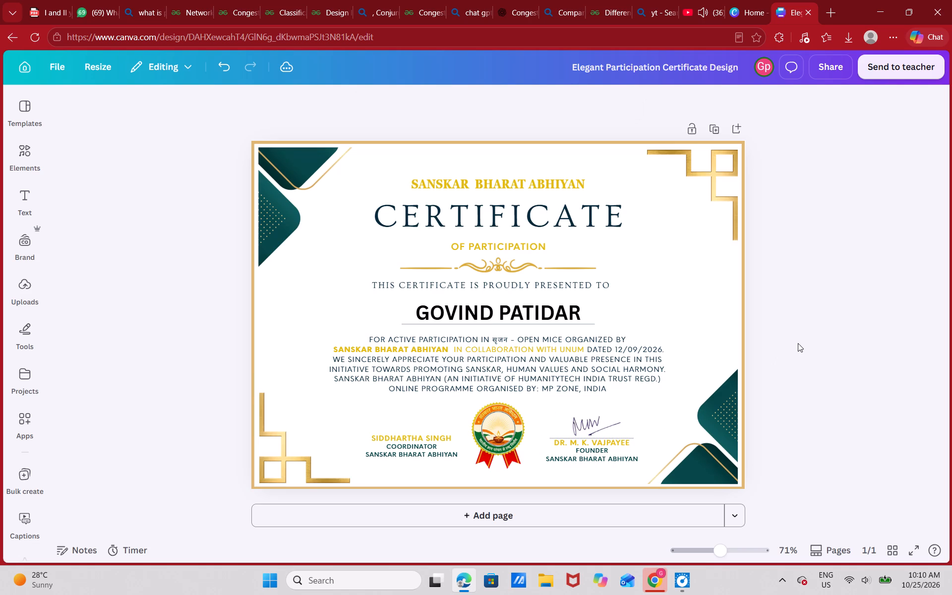
Nudge the coordinator text block down three increments to level it with the founder text.
{"action": "left_click", "coordinate": [444, 447]}
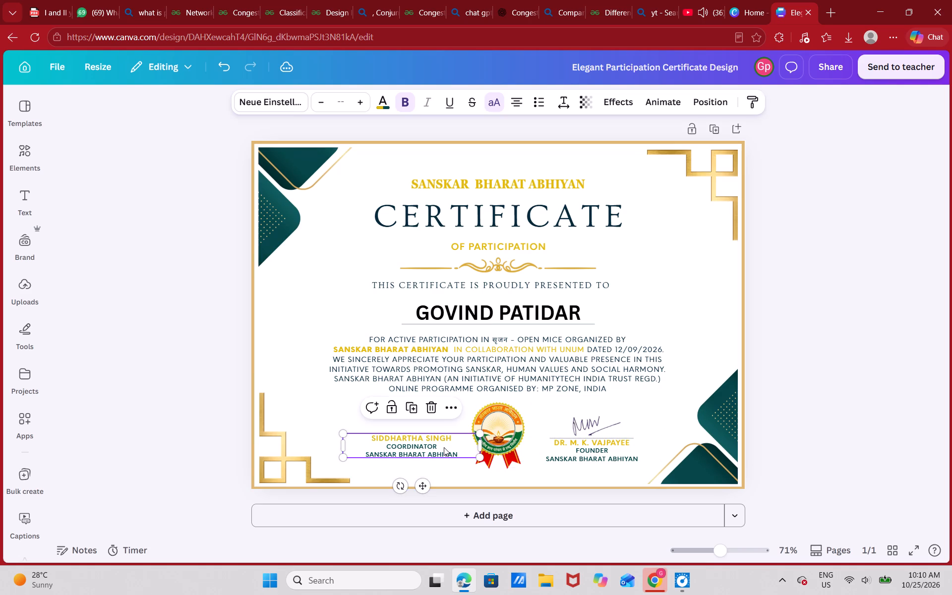
{"action": "key", "text": "Down"}
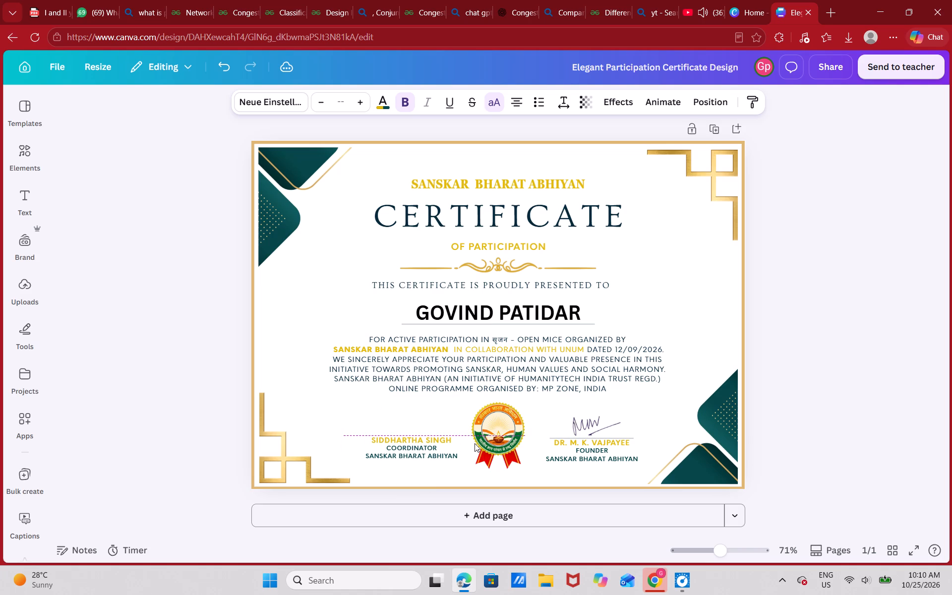
{"action": "key", "text": "Down"}
{"action": "key", "text": "Down"}
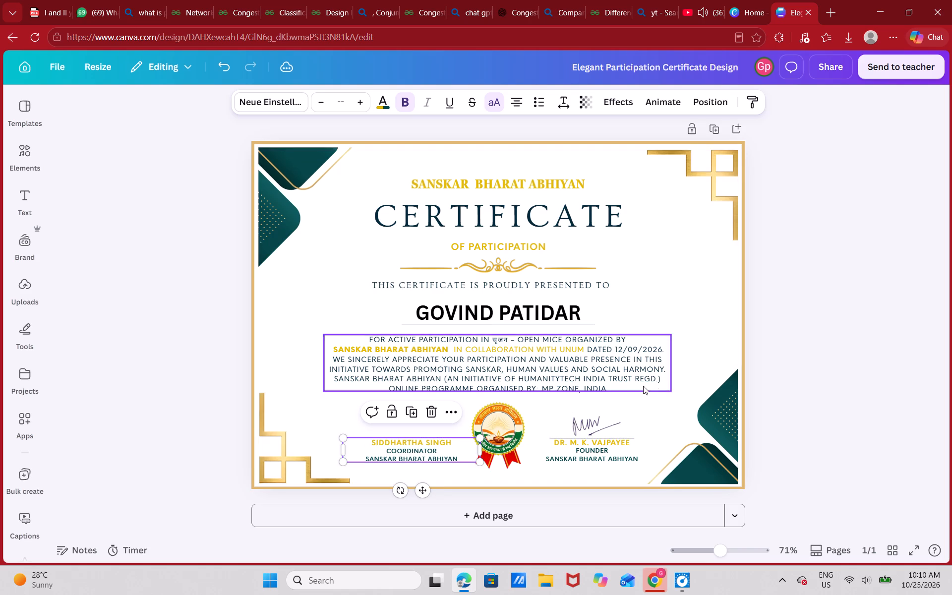
{"action": "left_click", "coordinate": [728, 365]}
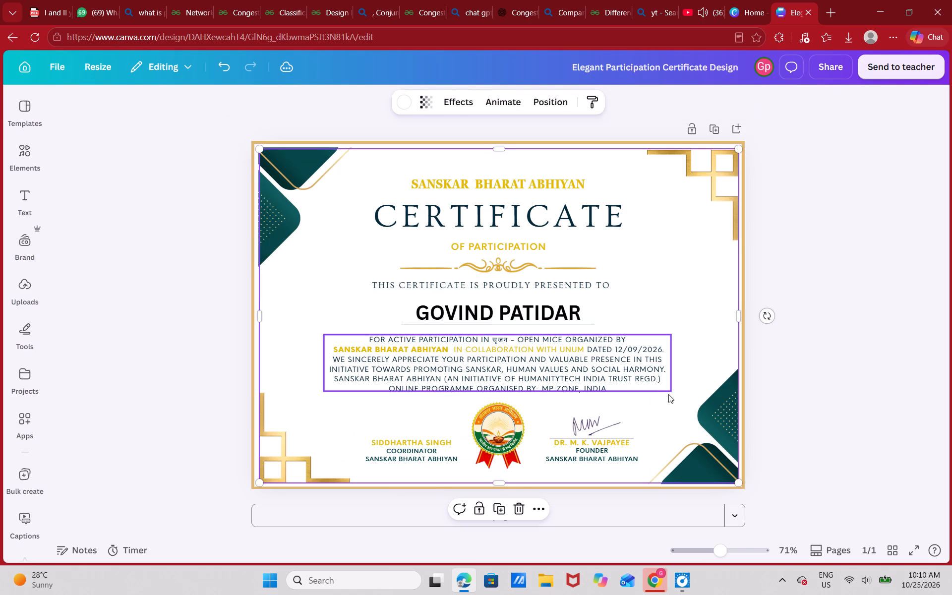
Shift the coordinator text block away from the emblem by nudging it left four increments and back right one.
{"action": "left_click", "coordinate": [382, 457]}
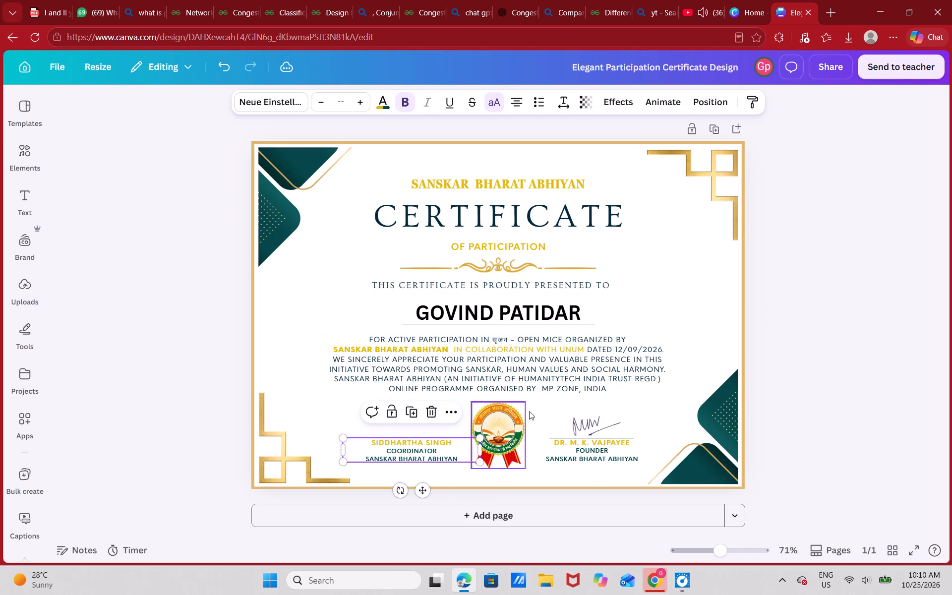
{"action": "key", "text": "Left"}
{"action": "key", "text": "Left"}
{"action": "key", "text": "Left"}
{"action": "key", "text": "Left"}
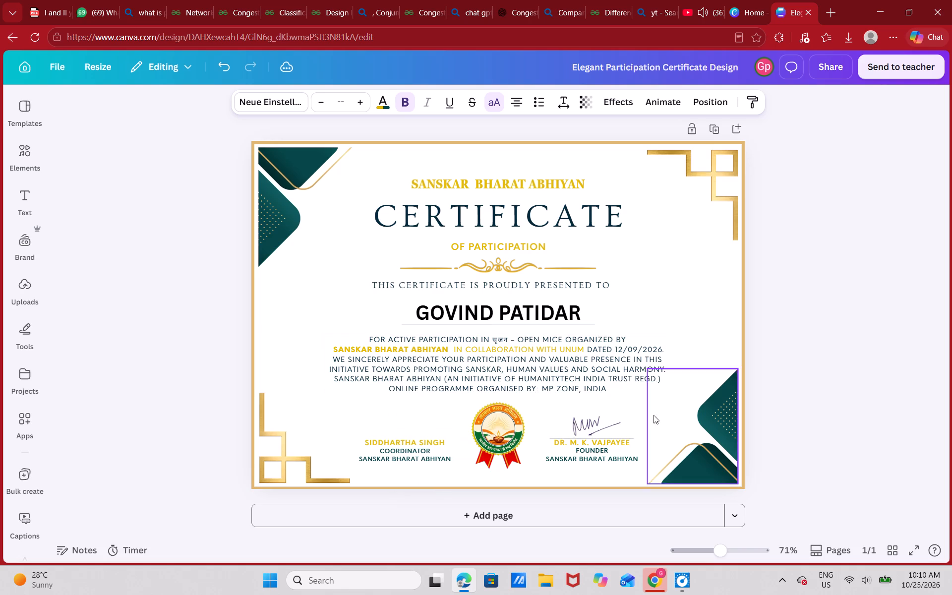
{"action": "left_click", "coordinate": [412, 460]}
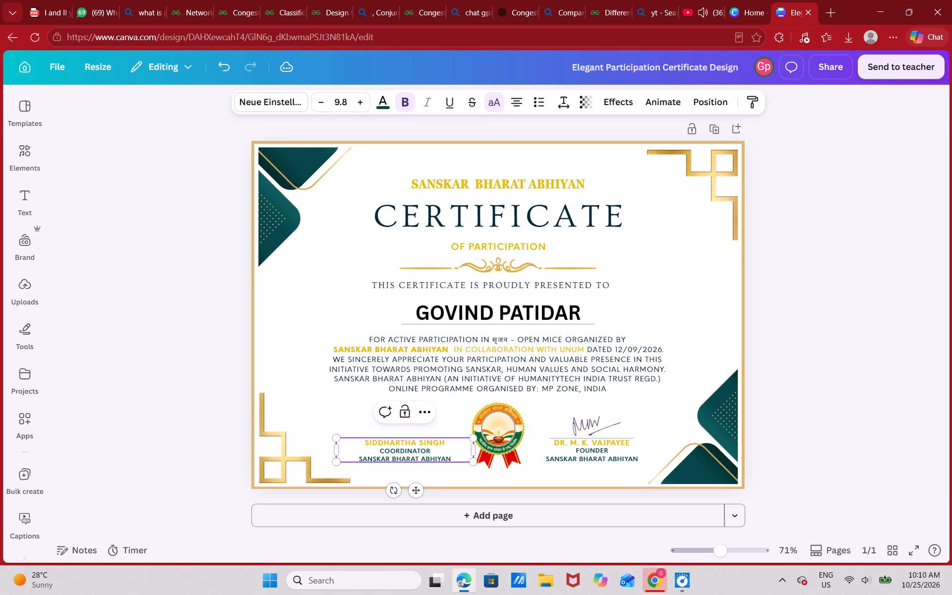
{"action": "left_click", "coordinate": [815, 335]}
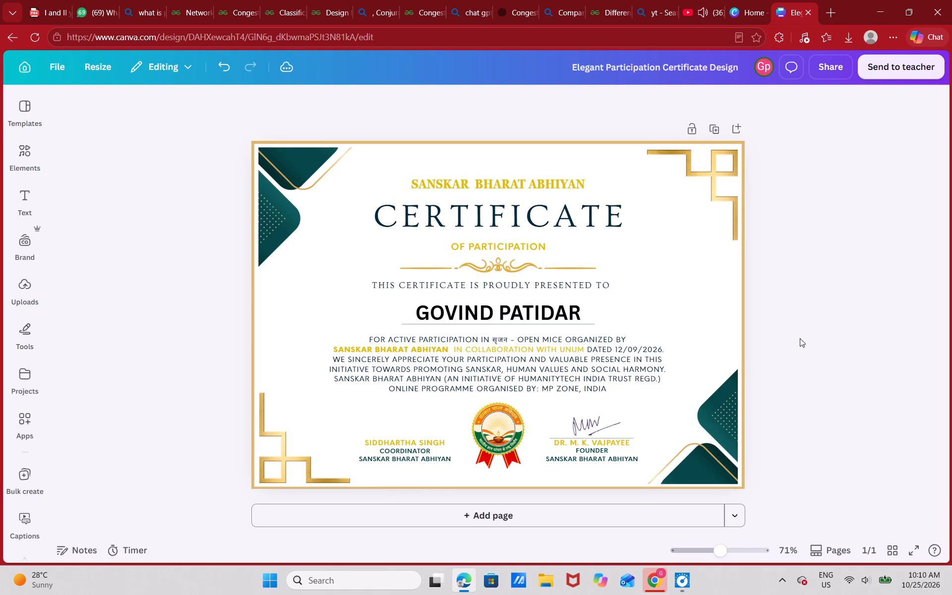
{"action": "left_click", "coordinate": [430, 457]}
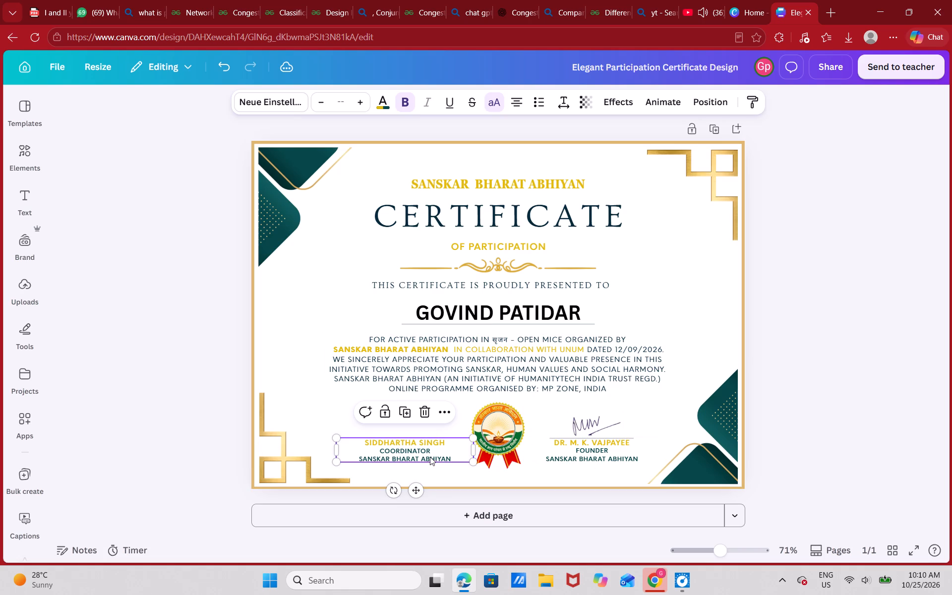
{"action": "key", "text": "Right"}
{"action": "left_click", "coordinate": [871, 299]}
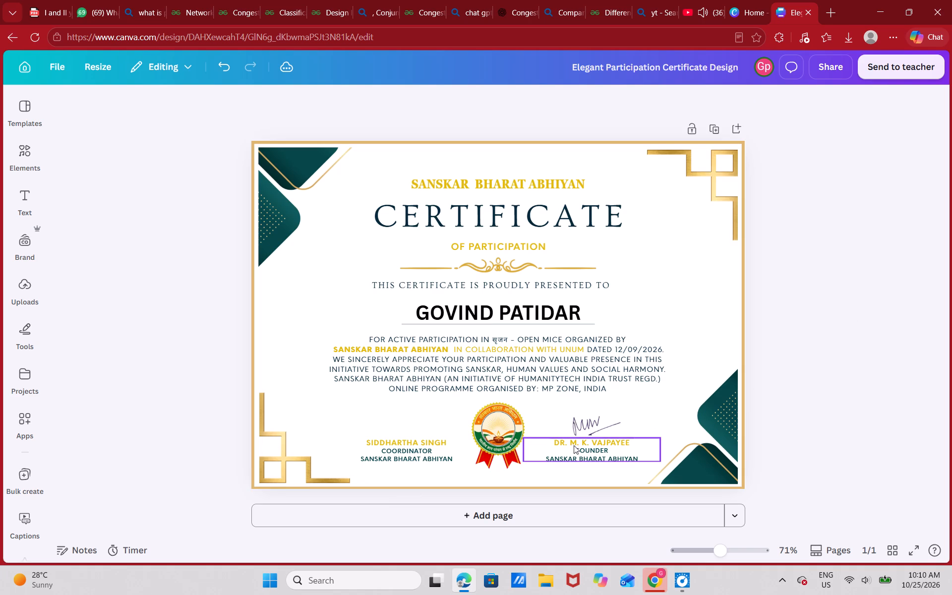
Fine-tune the coordinator text block's position, keeping it level with the founder text beside the emblem.
{"action": "left_click", "coordinate": [408, 455]}
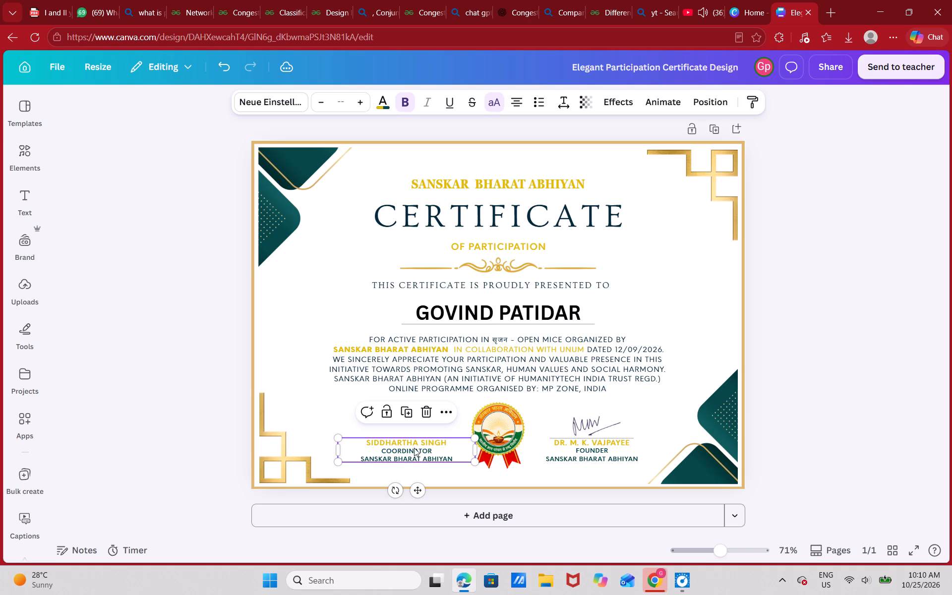
{"action": "key", "text": "Up"}
{"action": "key", "text": "Down"}
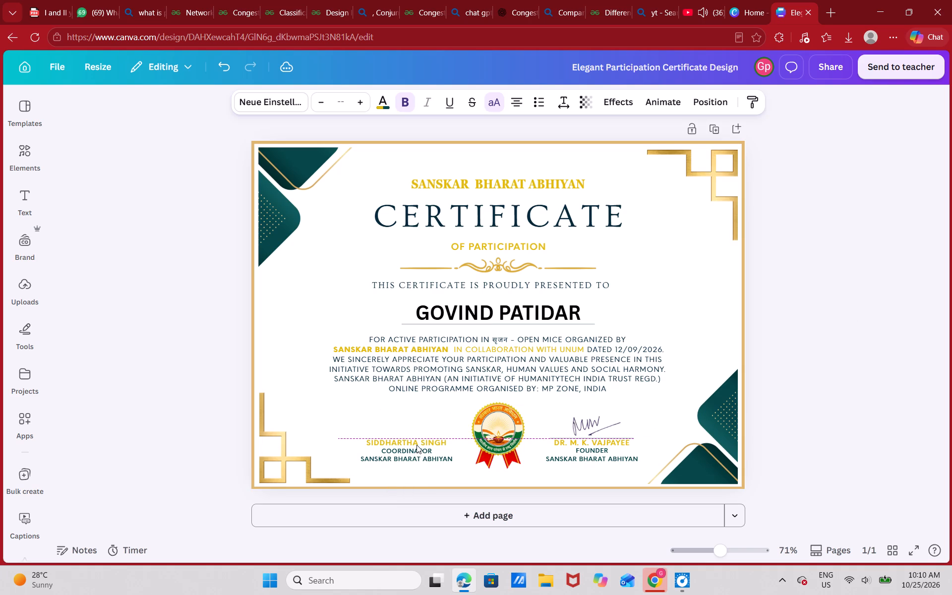
{"action": "key", "text": "Down"}
{"action": "key", "text": "Up"}
{"action": "left_click", "coordinate": [417, 454]}
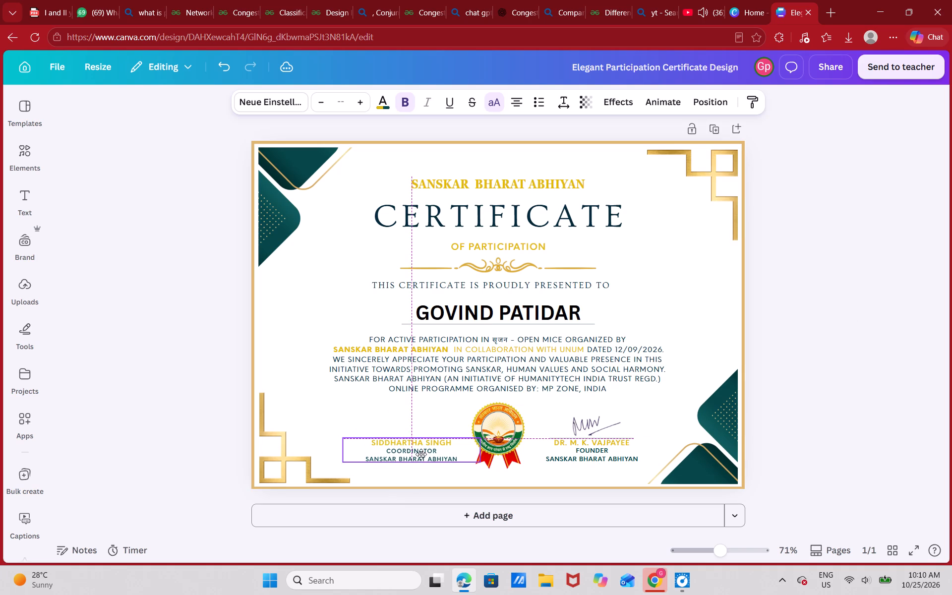
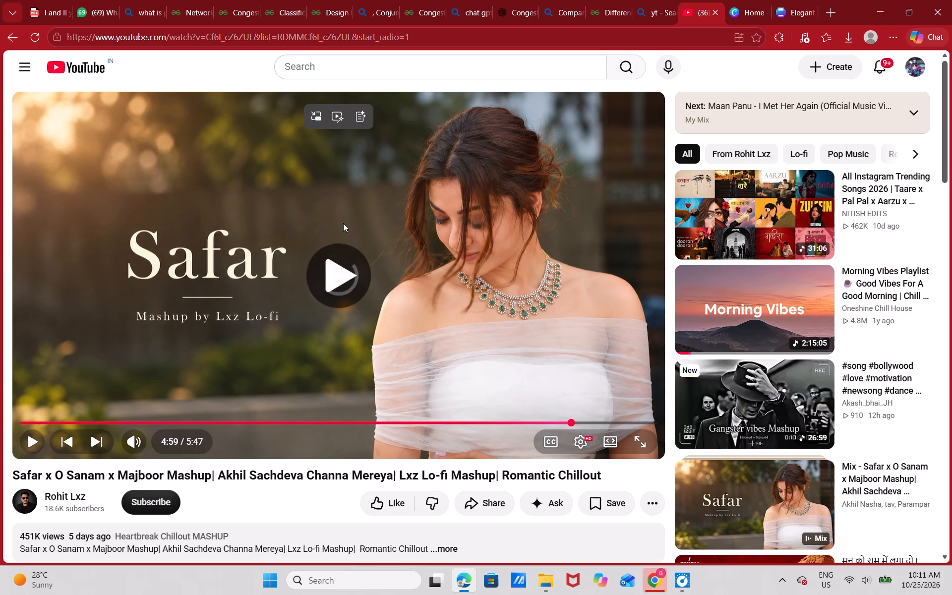
Try to resume the stalled Safar mashup video, skipping back five seconds.
{"action": "left_click", "coordinate": [343, 219]}
{"action": "left_click", "coordinate": [342, 248]}
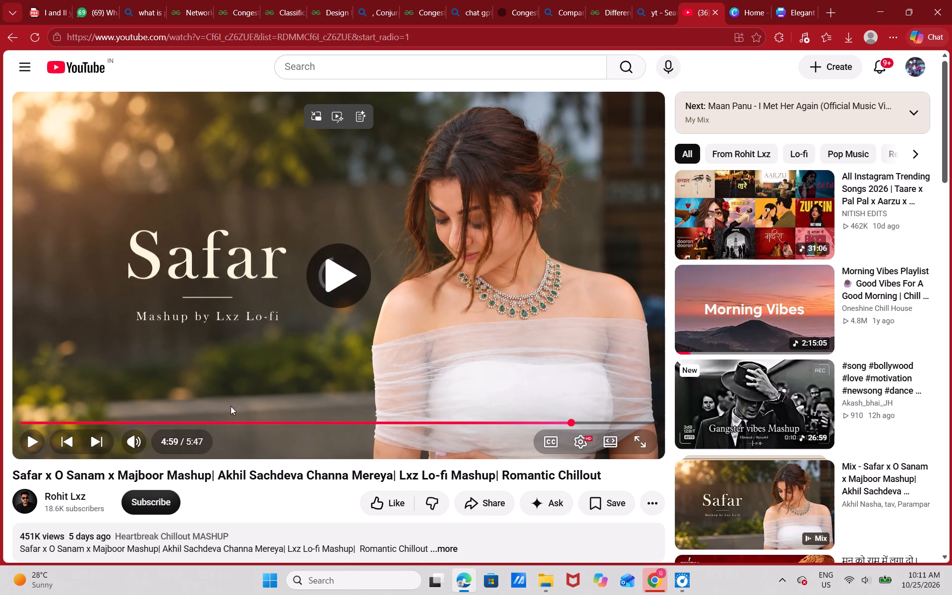
{"action": "left_click", "coordinate": [27, 441]}
{"action": "key", "text": "Left"}
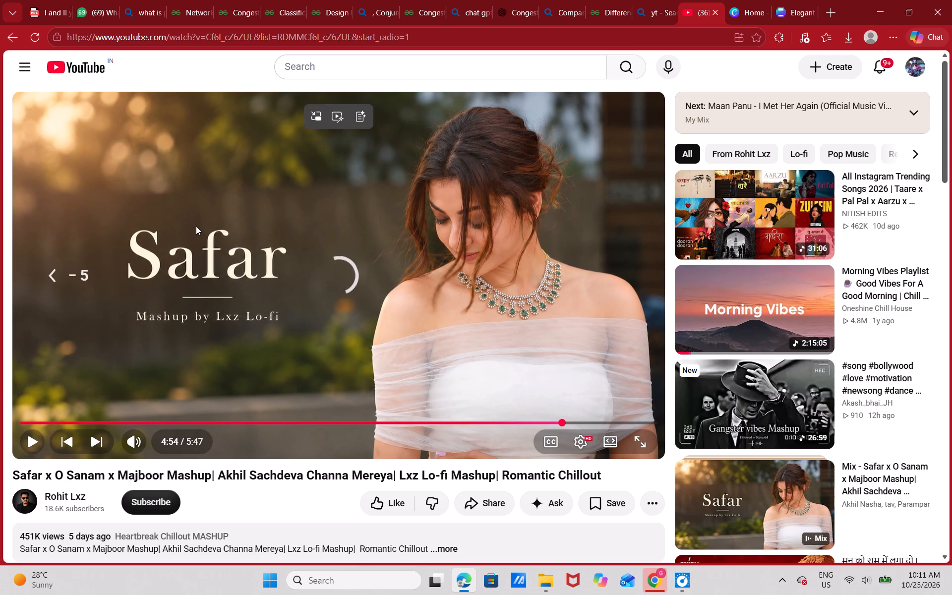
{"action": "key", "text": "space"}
Restart the computer's Wi-Fi by turning it off and on, and reconnect to the same secured network.
{"action": "left_click", "coordinate": [848, 582]}
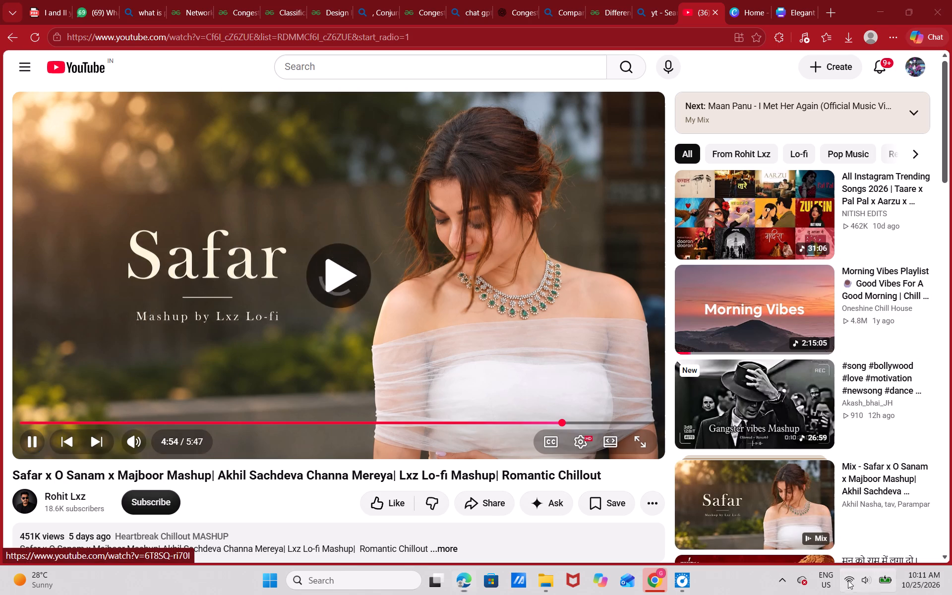
{"action": "left_click", "coordinate": [771, 341]}
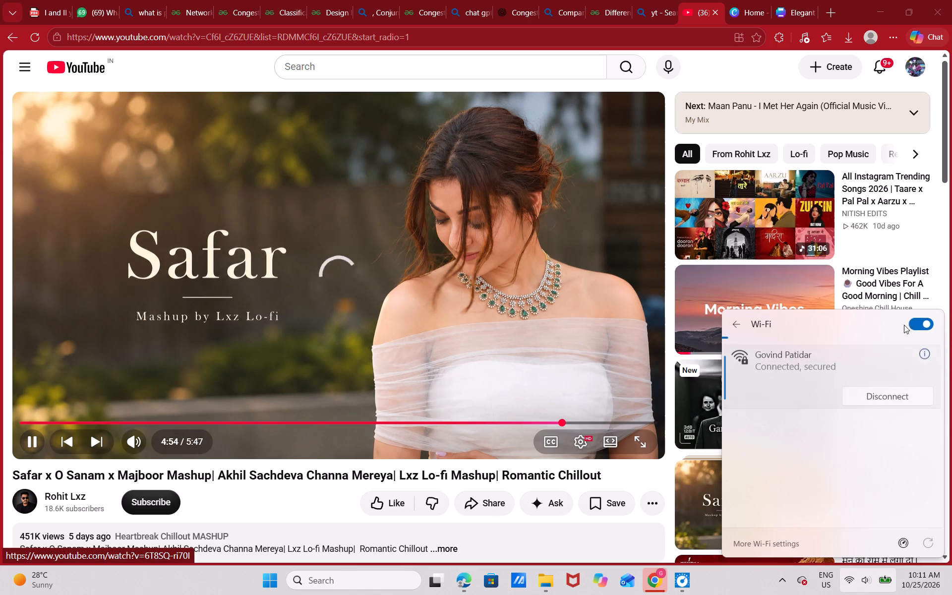
{"action": "left_click", "coordinate": [915, 322]}
{"action": "left_click", "coordinate": [915, 322]}
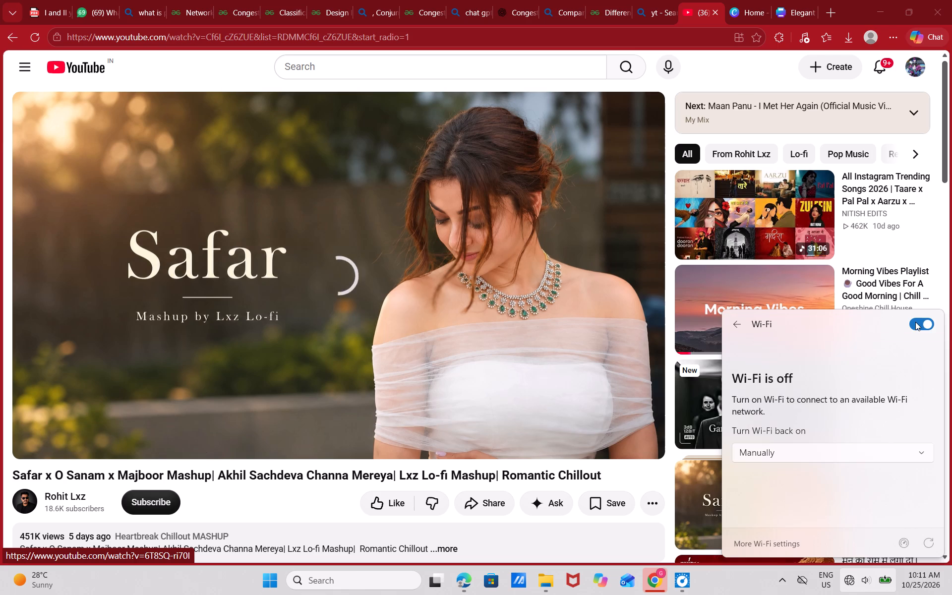
{"action": "left_click", "coordinate": [883, 367]}
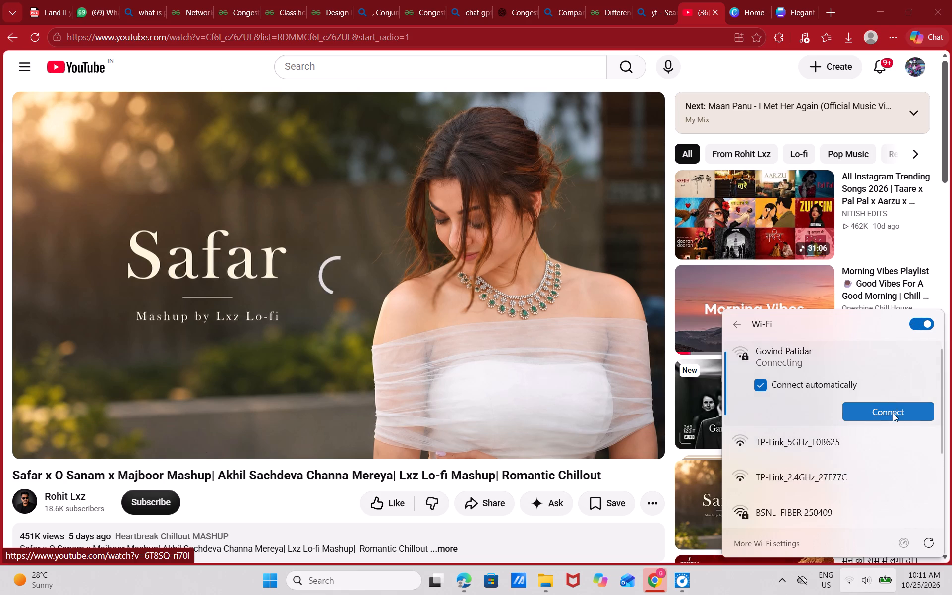
{"action": "left_click", "coordinate": [891, 410]}
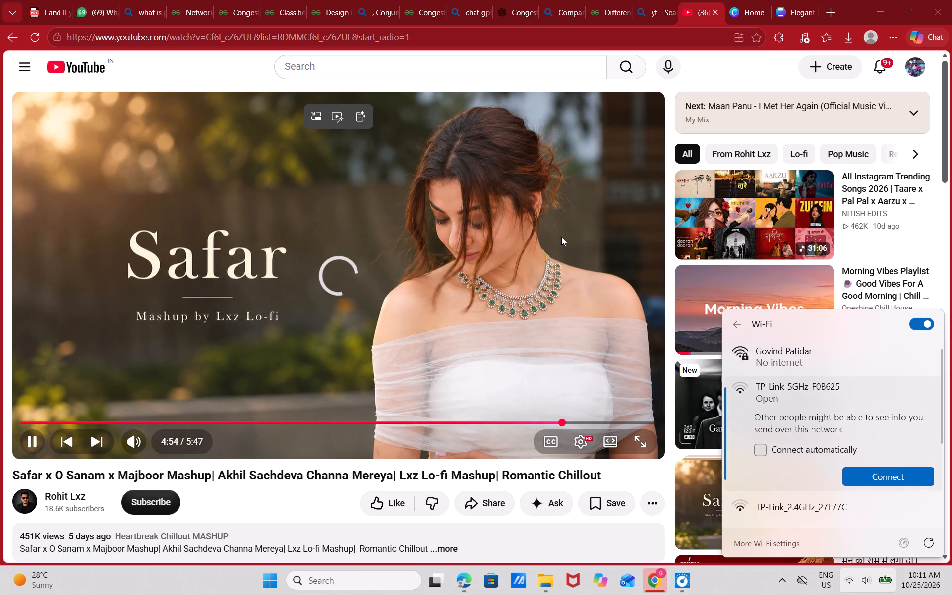
{"action": "left_click", "coordinate": [561, 231]}
Switch to the Elegant Participation Certificate Design in Canva and open the Bulk create tool.
{"action": "left_click", "coordinate": [802, 0]}
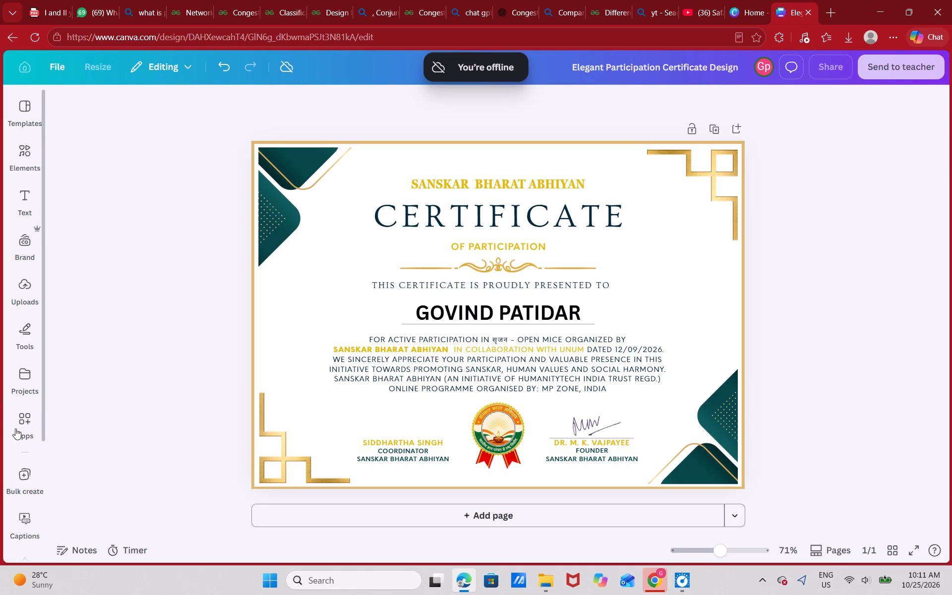
{"action": "left_click", "coordinate": [32, 481]}
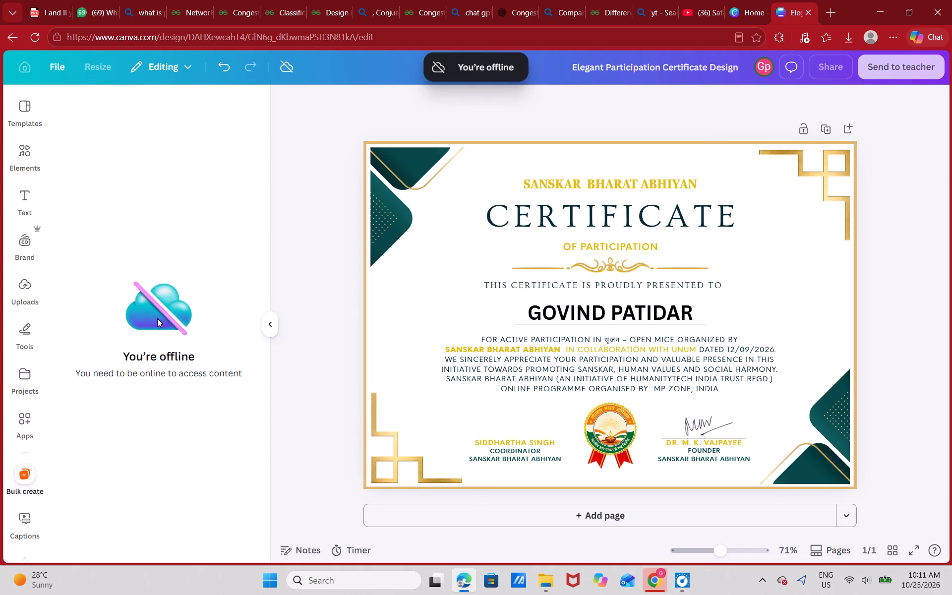
Open the Windows quick settings to check the Wi-Fi connection.
{"action": "left_click", "coordinate": [842, 582]}
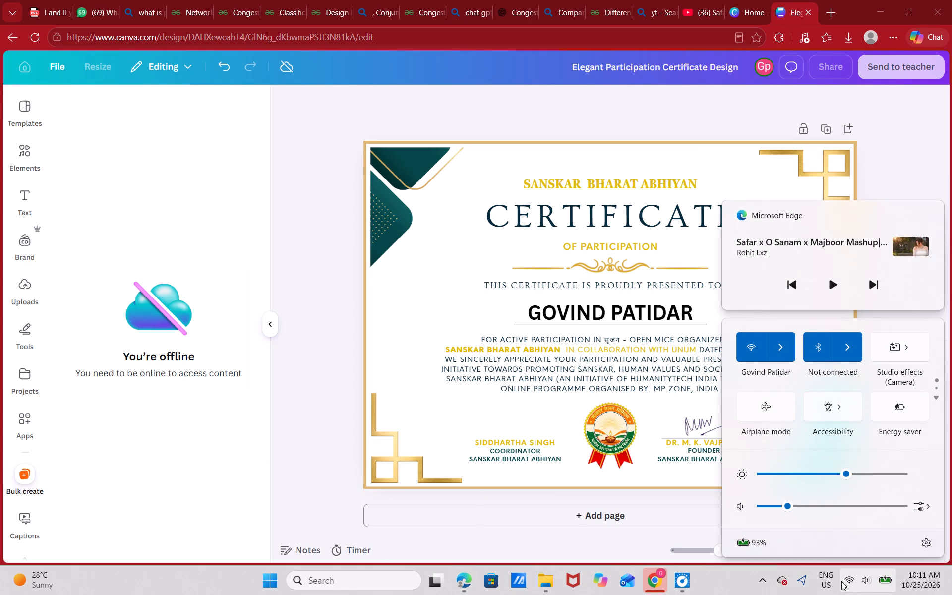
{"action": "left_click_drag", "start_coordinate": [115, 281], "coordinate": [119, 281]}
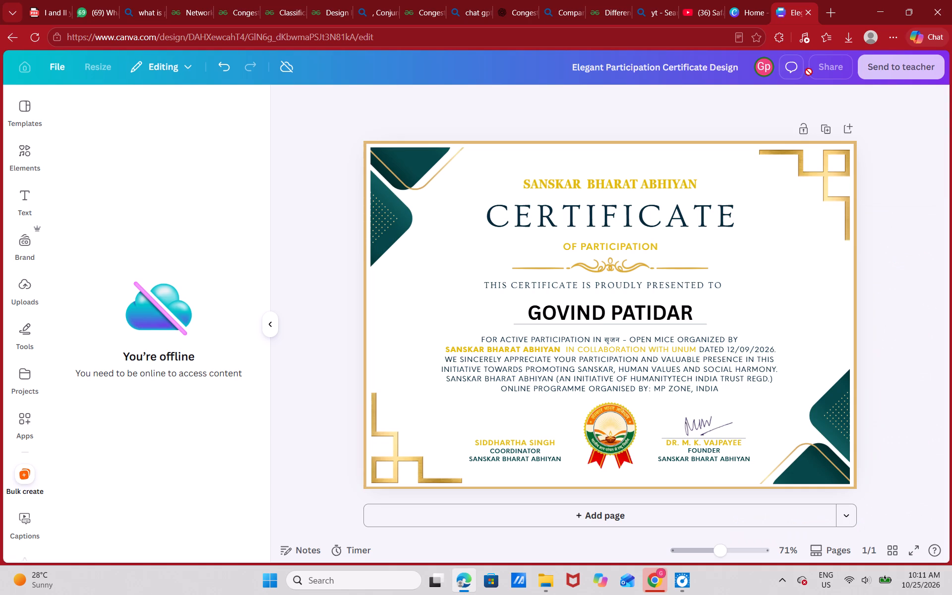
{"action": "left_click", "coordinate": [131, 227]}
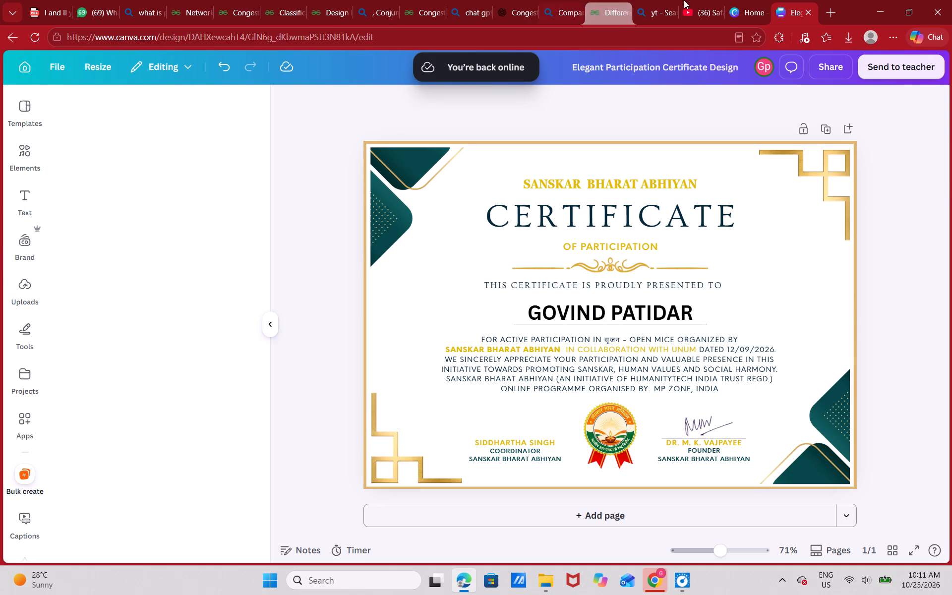
Resume playback of the Safar mashup on YouTube and return to the certificate design.
{"action": "left_click", "coordinate": [713, 0]}
{"action": "left_click", "coordinate": [317, 267]}
{"action": "left_click", "coordinate": [318, 267]}
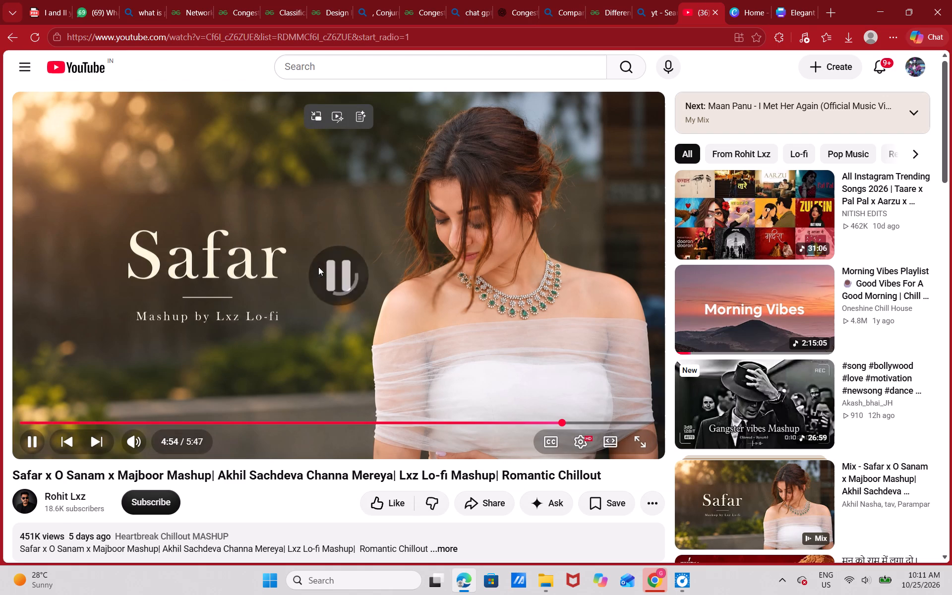
{"action": "left_click", "coordinate": [800, 0]}
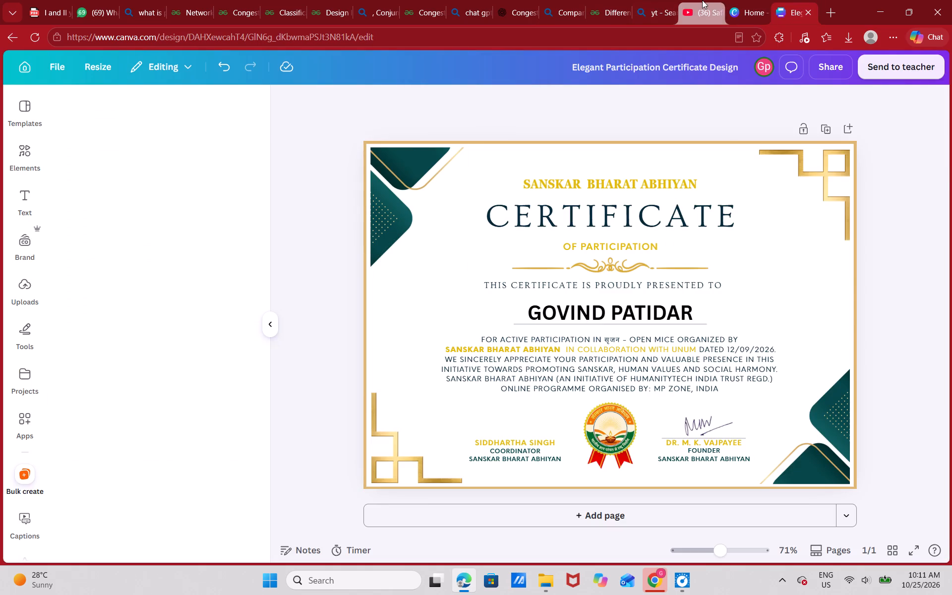
{"action": "left_click", "coordinate": [702, 0]}
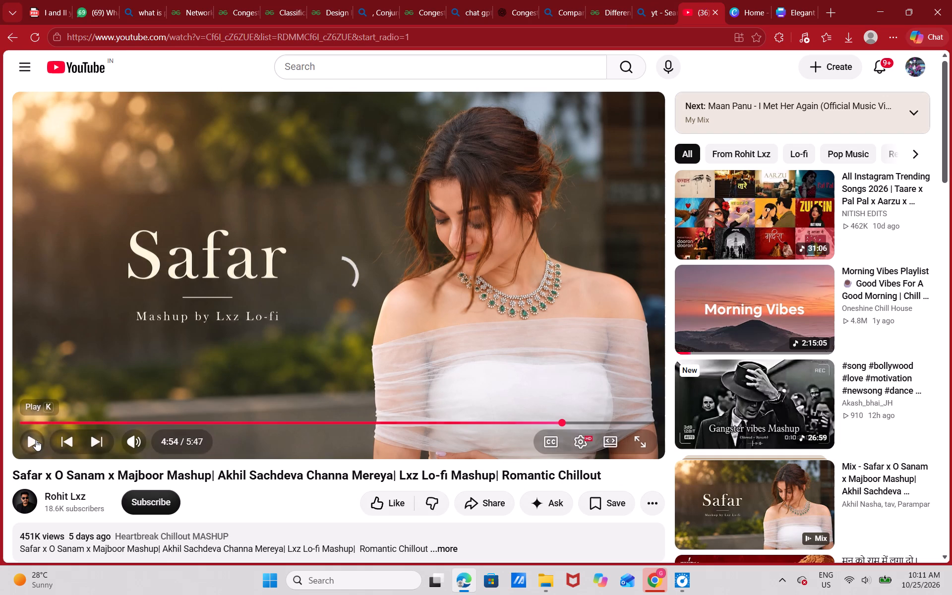
{"action": "left_click", "coordinate": [36, 440]}
{"action": "left_click", "coordinate": [785, 0]}
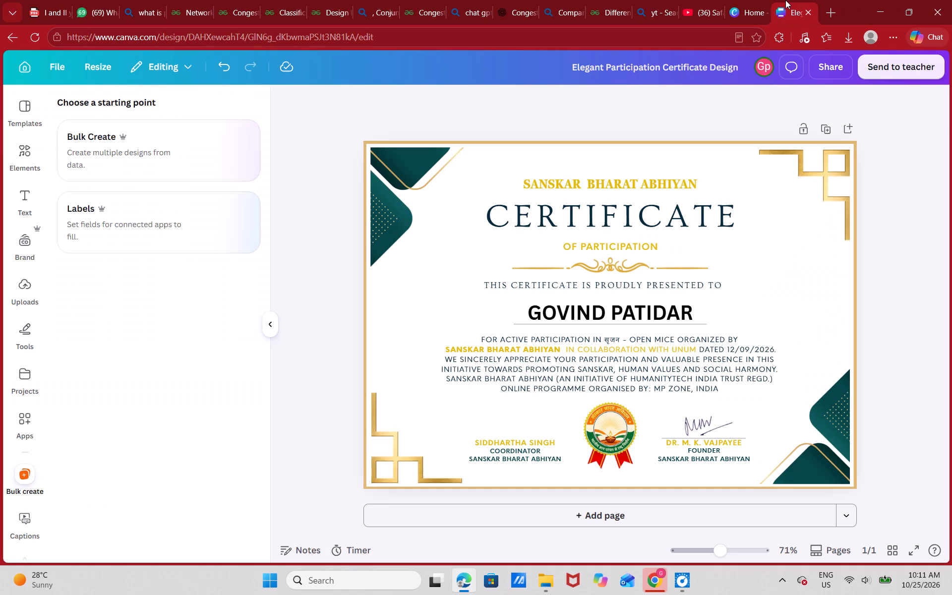
Start a Bulk Create run for the certificate using an uploaded data file as the source.
{"action": "left_click", "coordinate": [152, 160]}
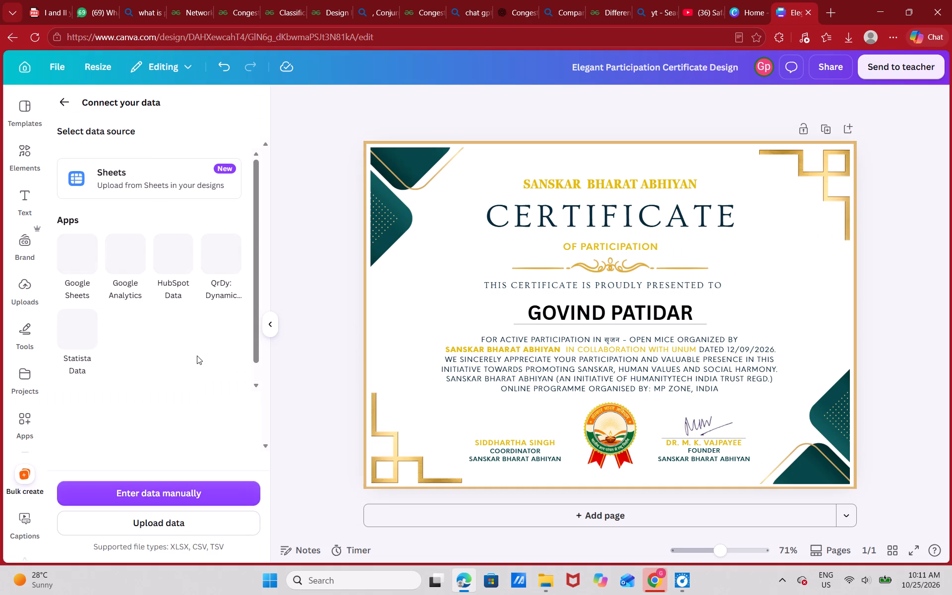
{"action": "left_click", "coordinate": [166, 525]}
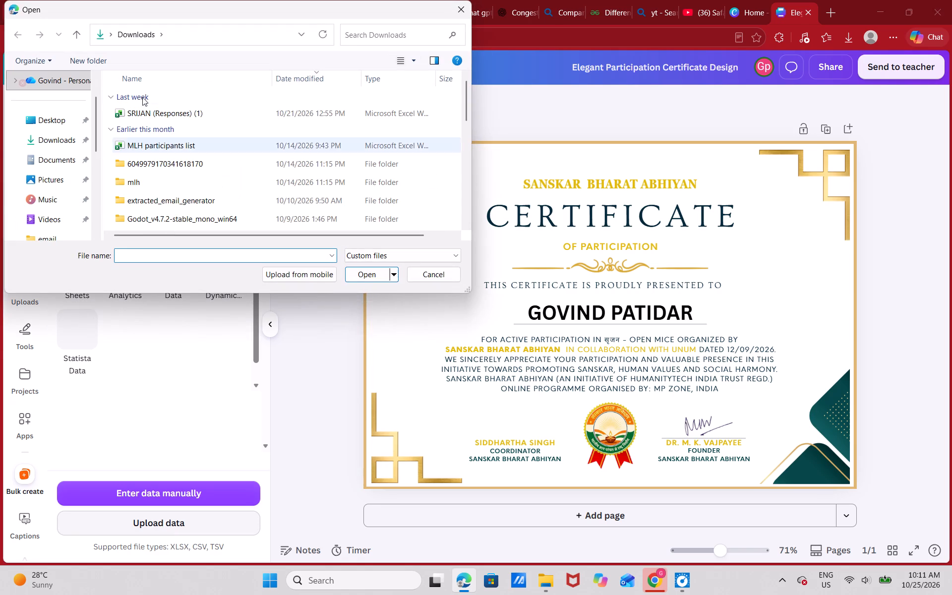
Load the SRIJAN (Responses) (1) workbook as the bulk data and accept its Form responses 1 sheet with the preset range.
{"action": "left_click", "coordinate": [150, 114]}
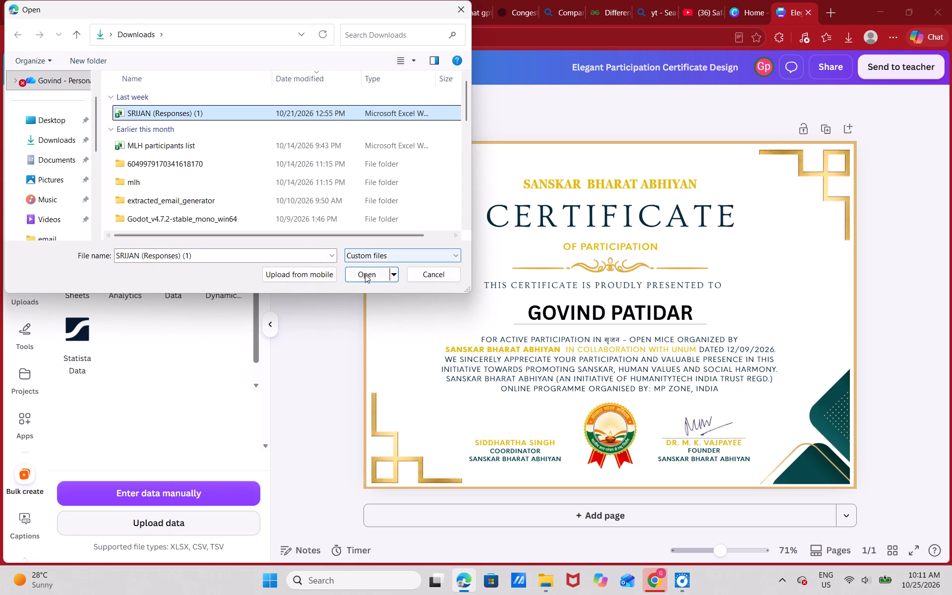
{"action": "left_click", "coordinate": [363, 276]}
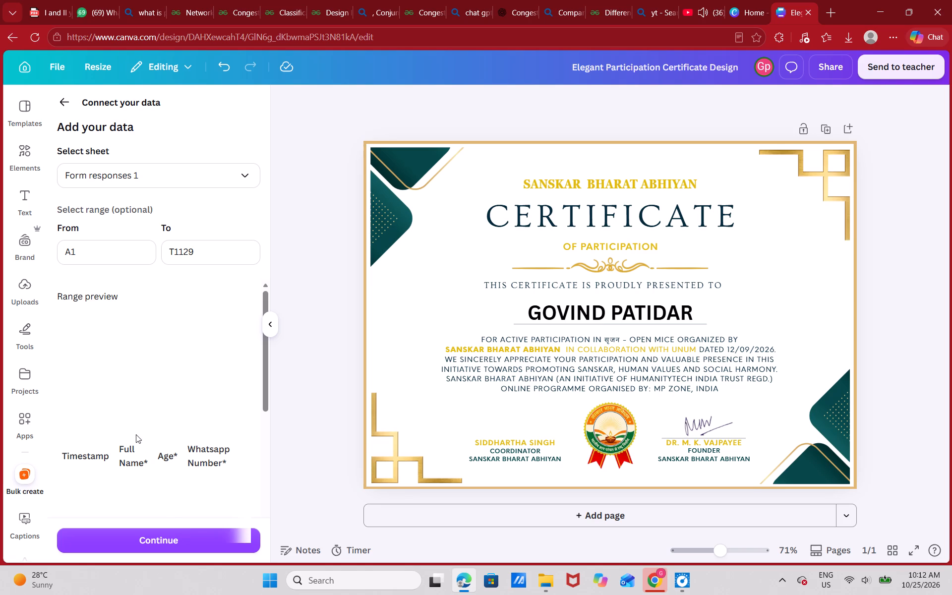
{"action": "left_click", "coordinate": [131, 440]}
{"action": "triple_click", "coordinate": [129, 454]}
{"action": "left_click", "coordinate": [127, 452]}
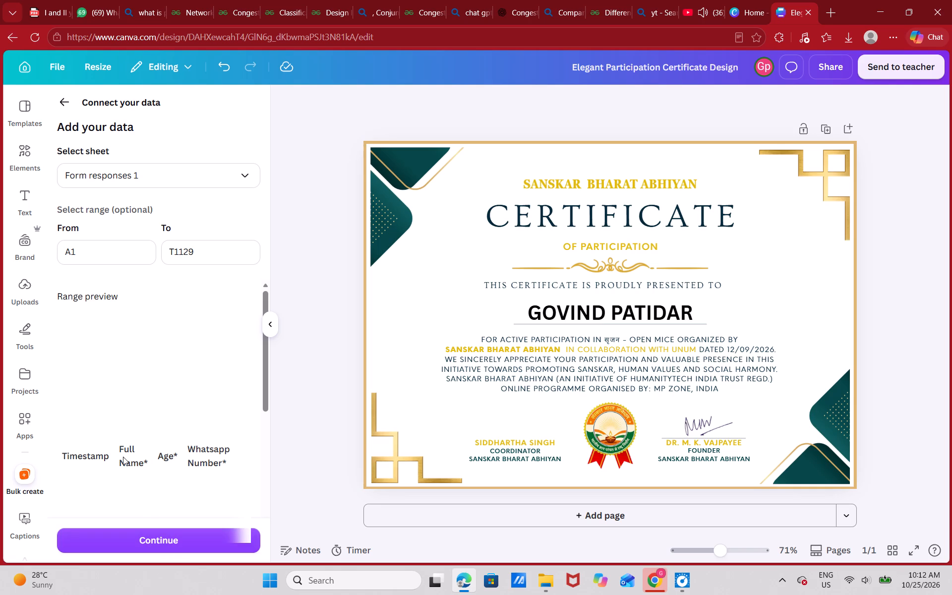
{"action": "left_click", "coordinate": [123, 456]}
{"action": "left_click", "coordinate": [162, 539]}
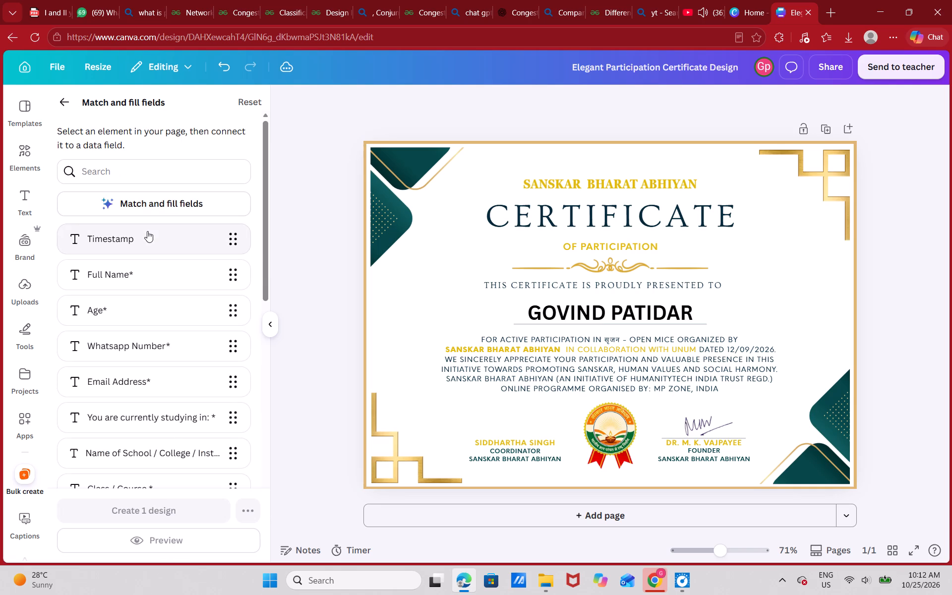
Connect the recipient name text on the certificate to the Full Name* data field.
{"action": "left_click", "coordinate": [146, 268]}
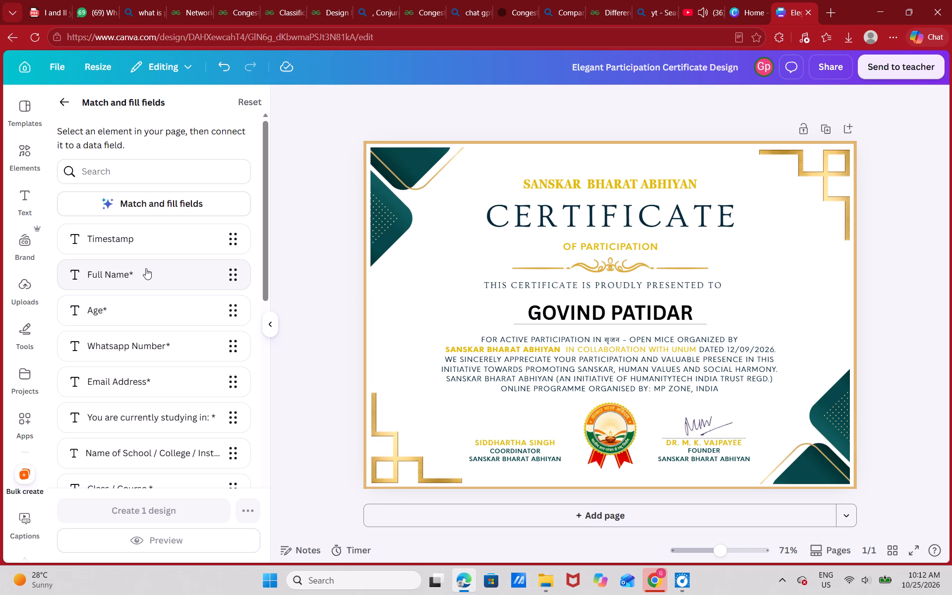
{"action": "left_click", "coordinate": [149, 277]}
{"action": "left_click", "coordinate": [169, 279]}
{"action": "right_click", "coordinate": [169, 279]}
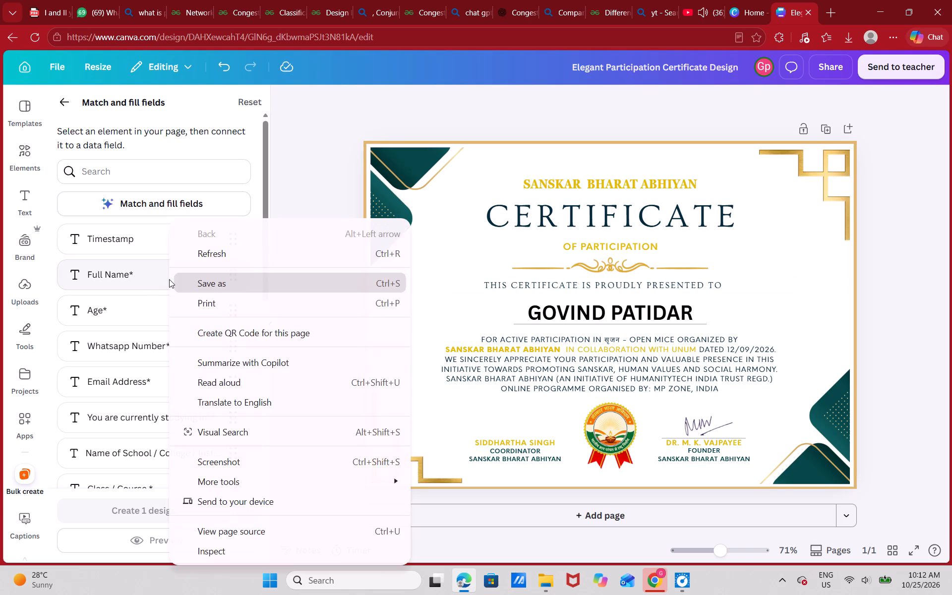
{"action": "double_click", "coordinate": [154, 276]}
{"action": "left_click", "coordinate": [598, 303]}
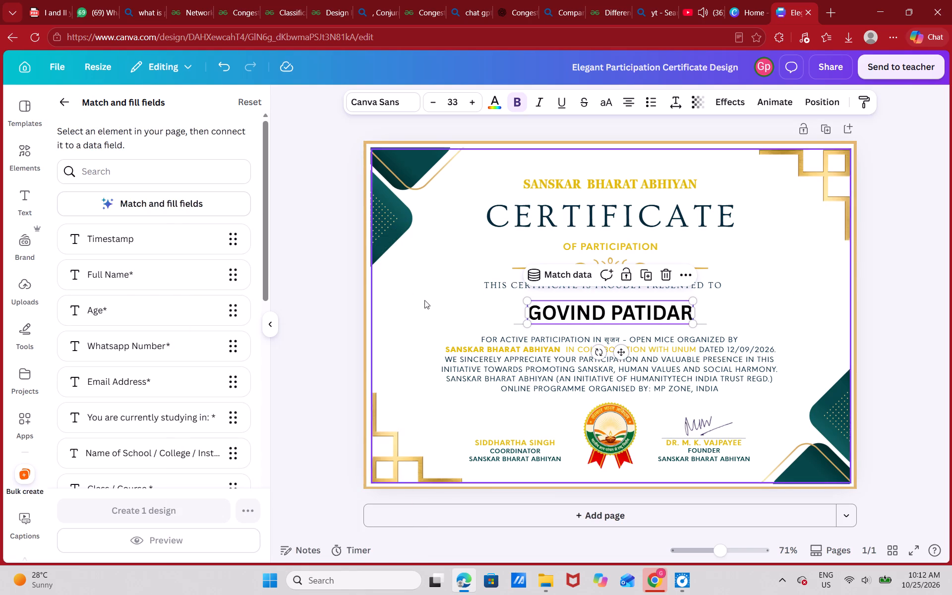
{"action": "left_click", "coordinate": [536, 277]}
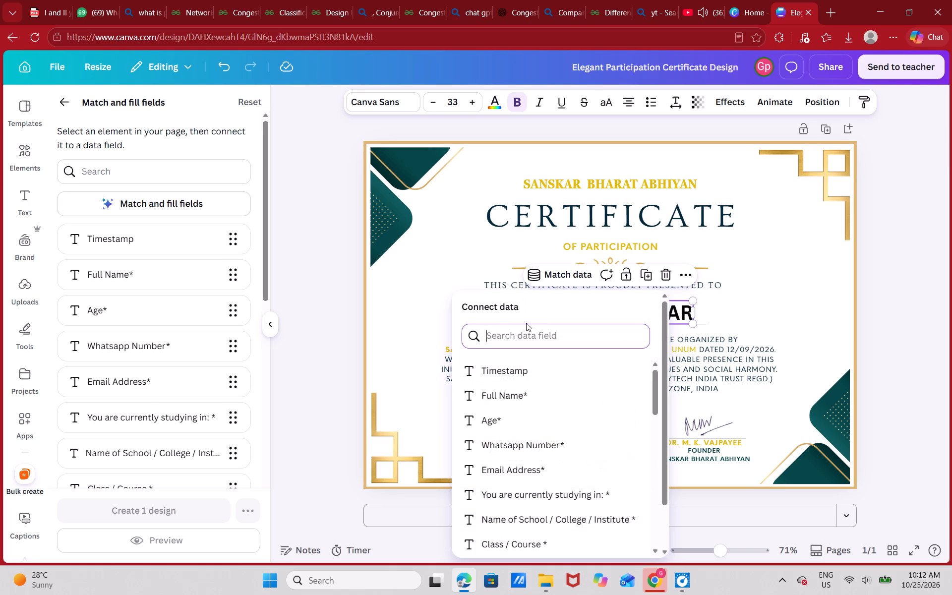
{"action": "left_click", "coordinate": [523, 391]}
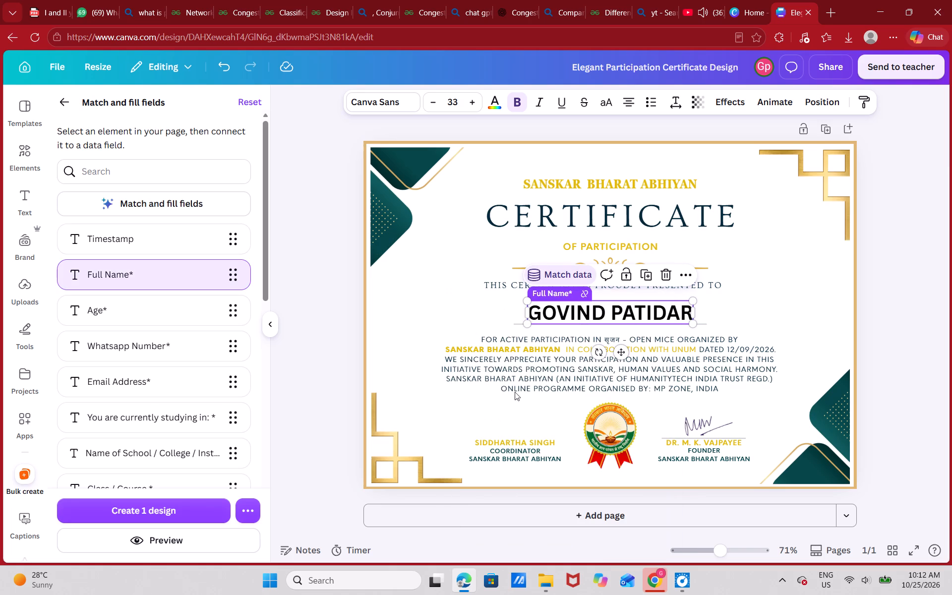
Set the bulk output to 24 individual designs and start creating them.
{"action": "left_click", "coordinate": [252, 506]}
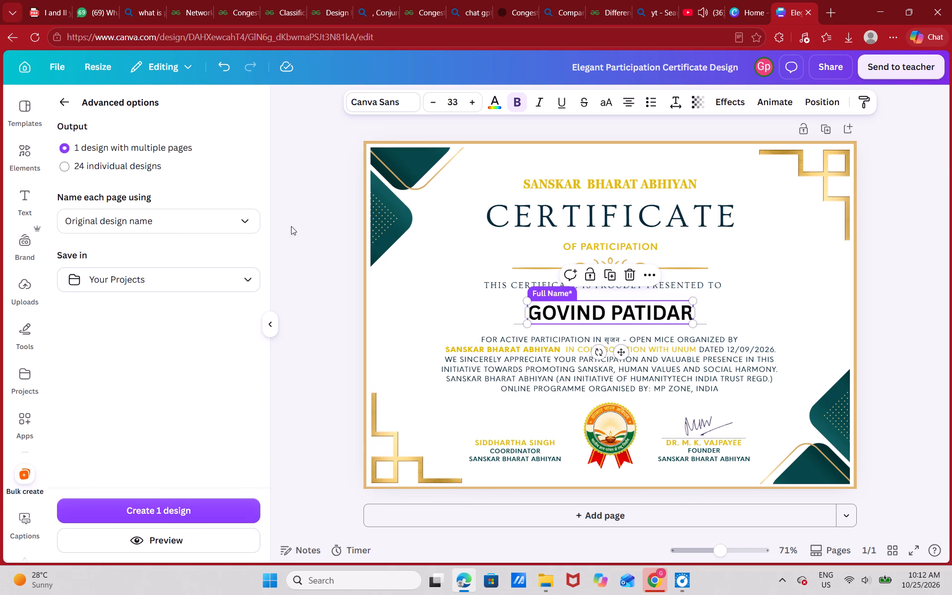
{"action": "left_click", "coordinate": [64, 164]}
{"action": "left_click", "coordinate": [161, 502]}
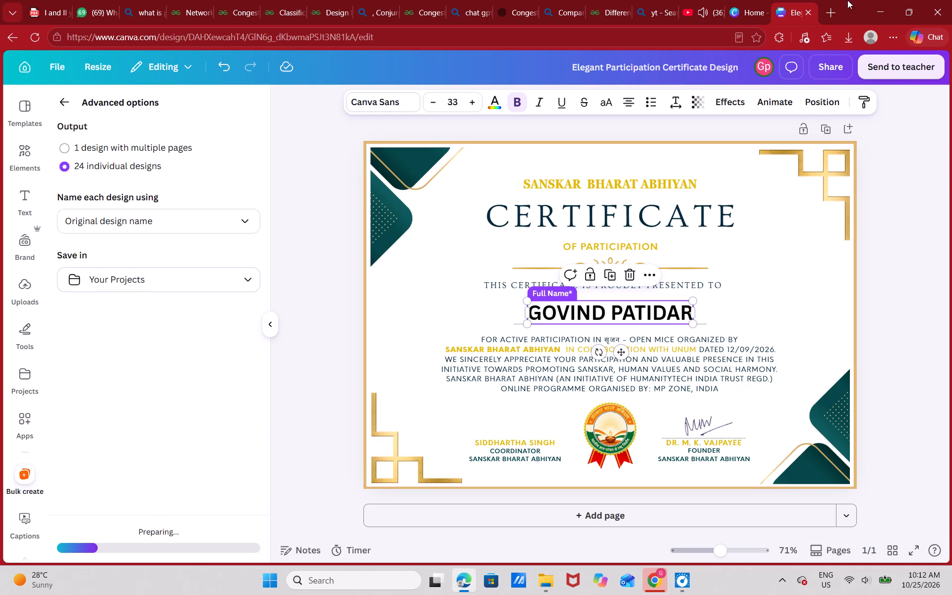
Open the SRIJAN (Responses) (1) workbook from Downloads, check its list of participant names, and close it.
{"action": "left_click", "coordinate": [539, 579]}
{"action": "scroll", "coordinate": [245, 217], "scroll_direction": "up", "scroll_amount": 2}
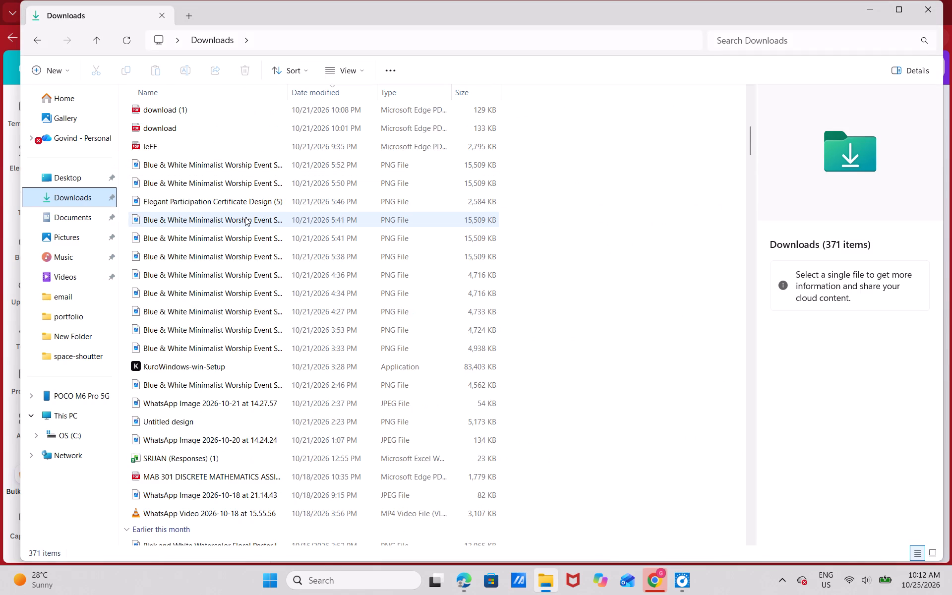
{"action": "scroll", "coordinate": [245, 217], "scroll_direction": "down", "scroll_amount": 1}
{"action": "double_click", "coordinate": [225, 413]}
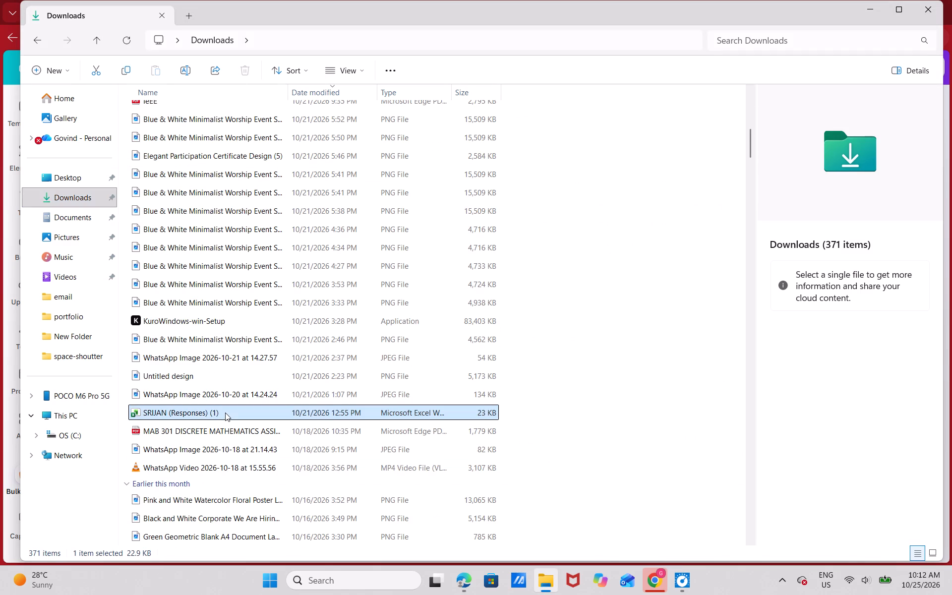
{"action": "double_click", "coordinate": [273, 414]}
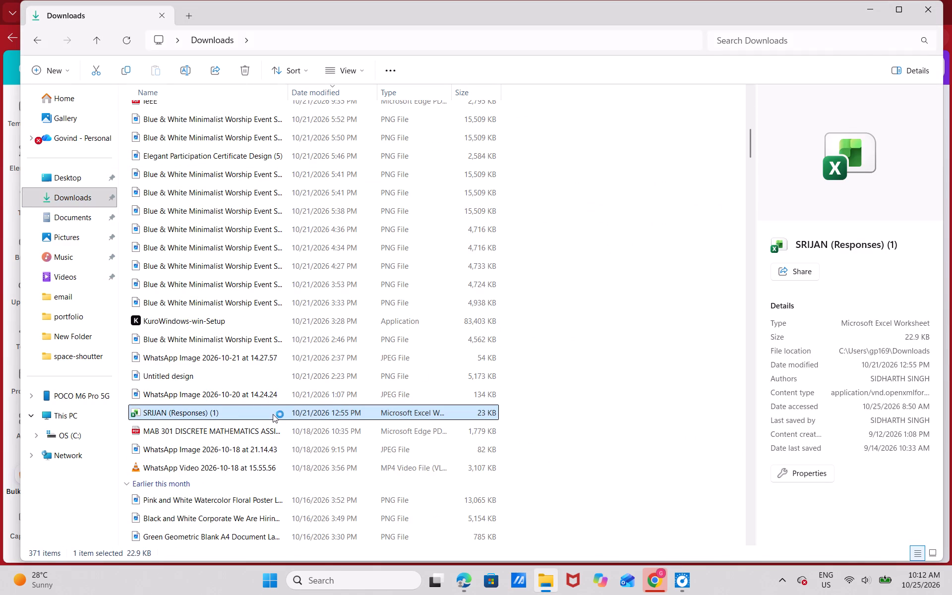
{"action": "left_click", "coordinate": [933, 11]}
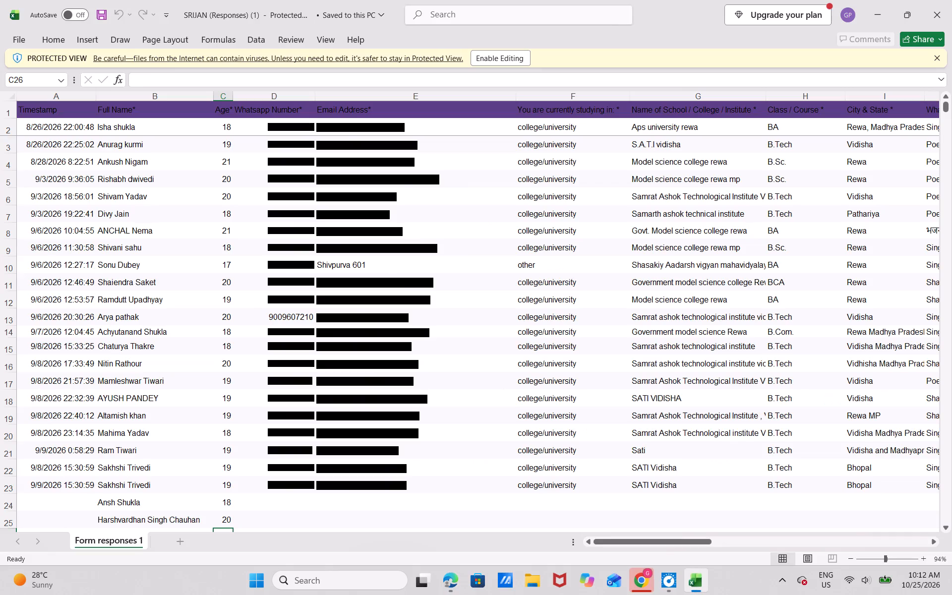
{"action": "scroll", "coordinate": [295, 307], "scroll_direction": "down", "scroll_amount": 1}
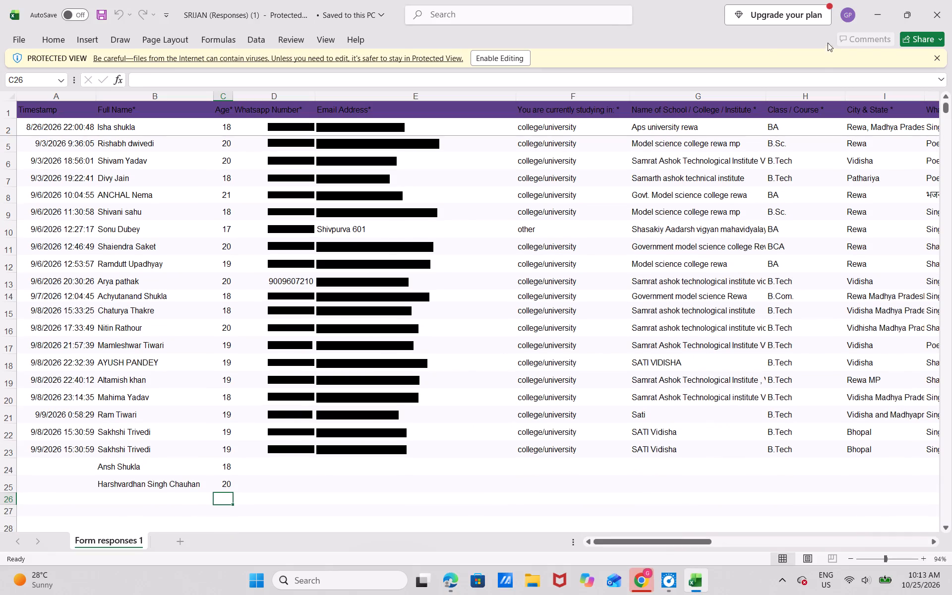
{"action": "left_click", "coordinate": [948, 4]}
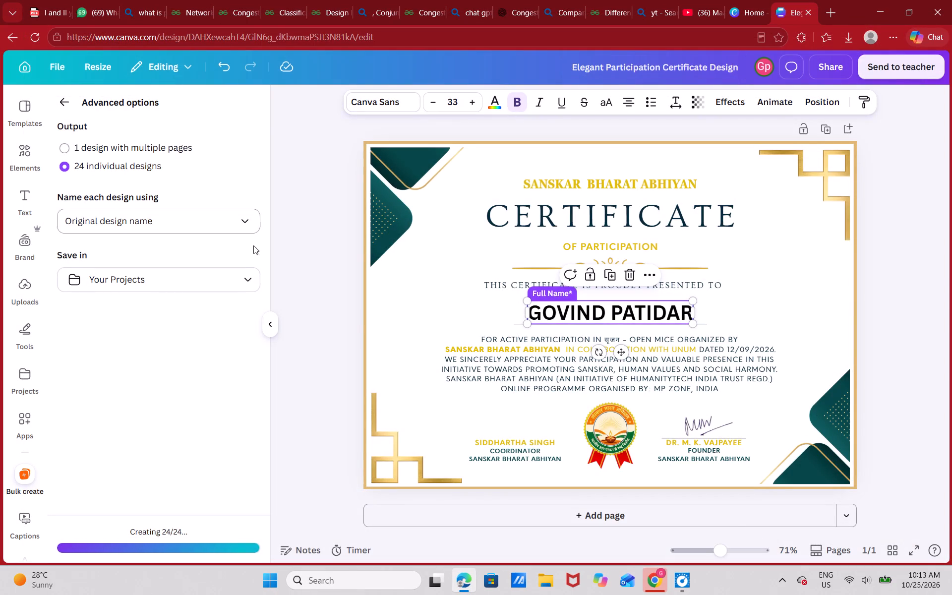
Open the folder of generated certificates, Bulk created 25 October 2026.
{"action": "left_click", "coordinate": [569, 93]}
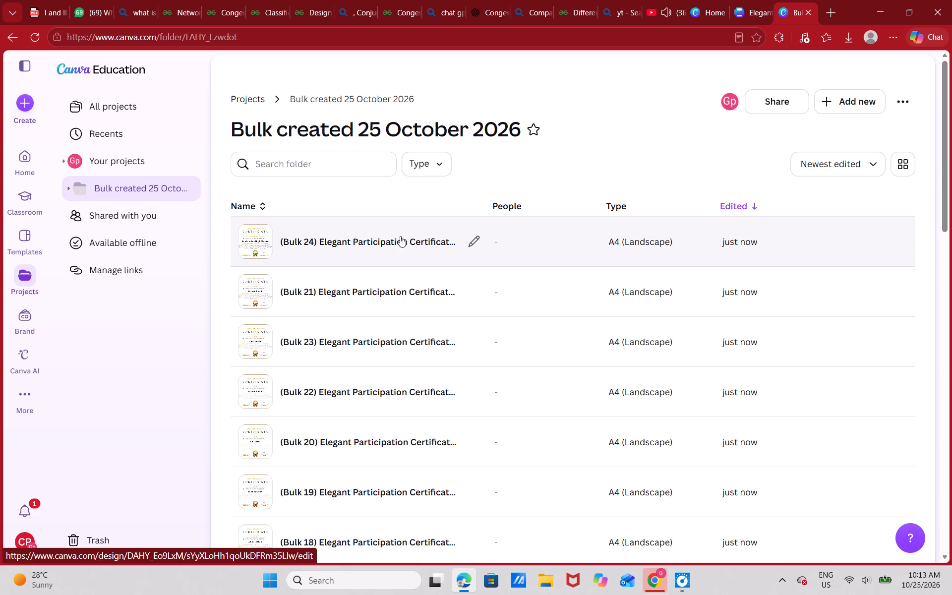
Open the Bulk 24 certificate, inspect its recipient name and layout, and return to the bulk folder.
{"action": "scroll", "coordinate": [561, 257], "scroll_direction": "down", "scroll_amount": 1}
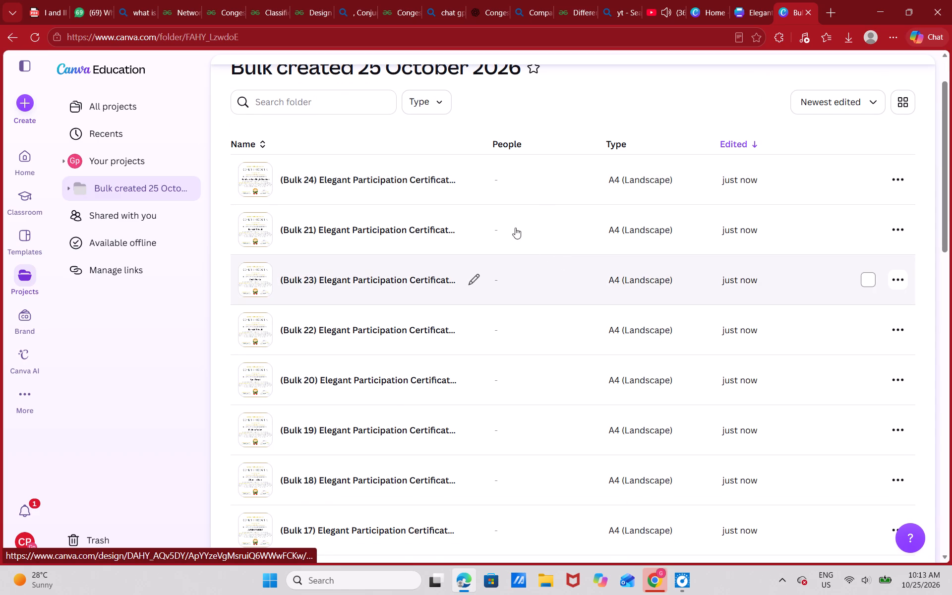
{"action": "scroll", "coordinate": [515, 227], "scroll_direction": "up", "scroll_amount": 2}
{"action": "double_click", "coordinate": [413, 238]}
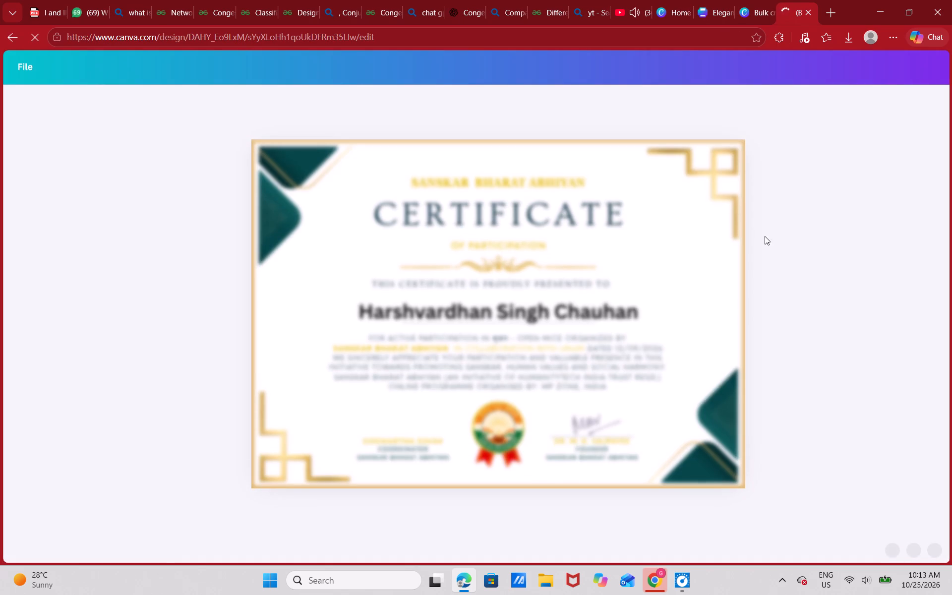
{"action": "scroll", "coordinate": [799, 252], "scroll_direction": "down", "scroll_amount": 3}
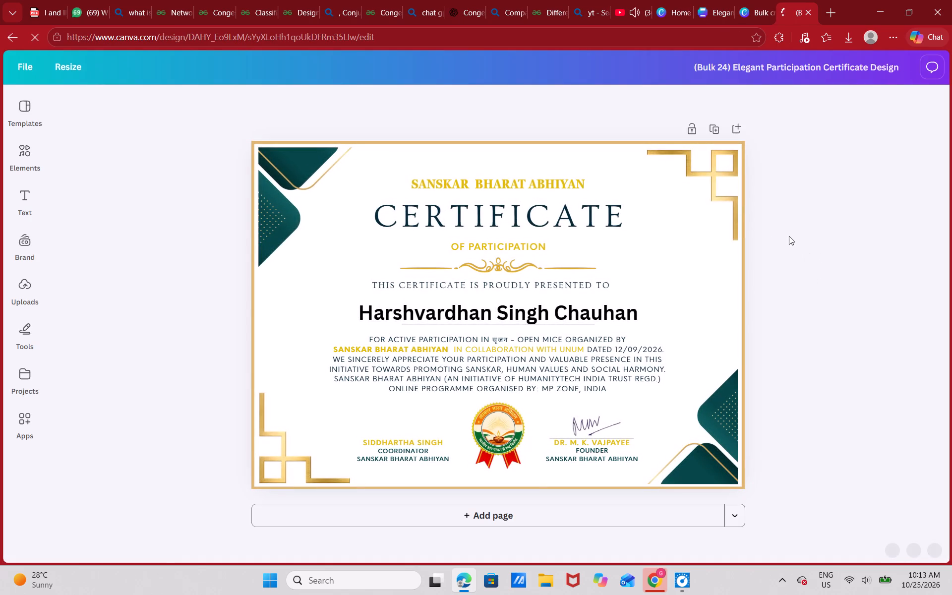
{"action": "scroll", "coordinate": [783, 235], "scroll_direction": "down", "scroll_amount": 9}
{"action": "scroll", "coordinate": [767, 219], "scroll_direction": "up", "scroll_amount": 6}
{"action": "scroll", "coordinate": [769, 212], "scroll_direction": "down", "scroll_amount": 3}
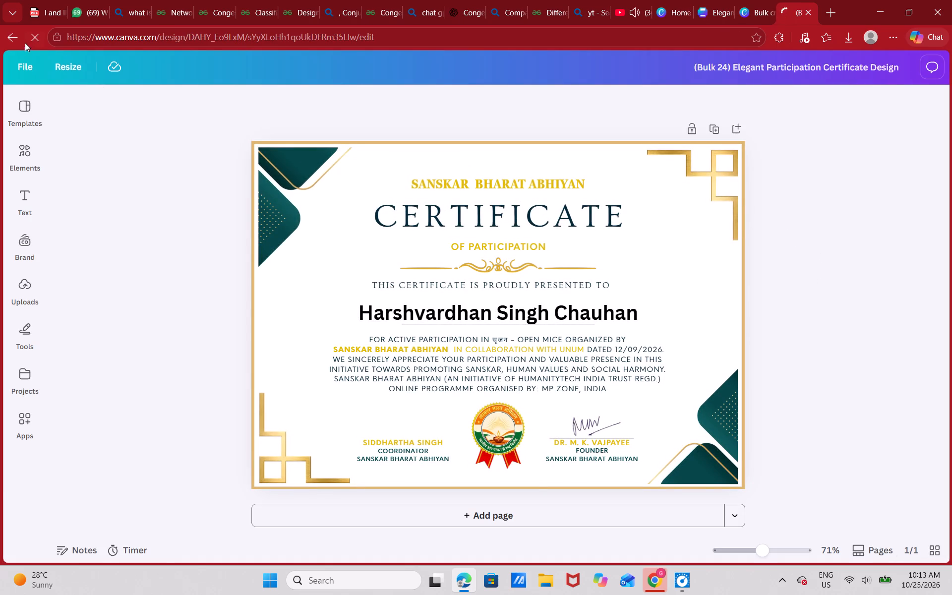
{"action": "scroll", "coordinate": [906, 208], "scroll_direction": "down", "scroll_amount": 5}
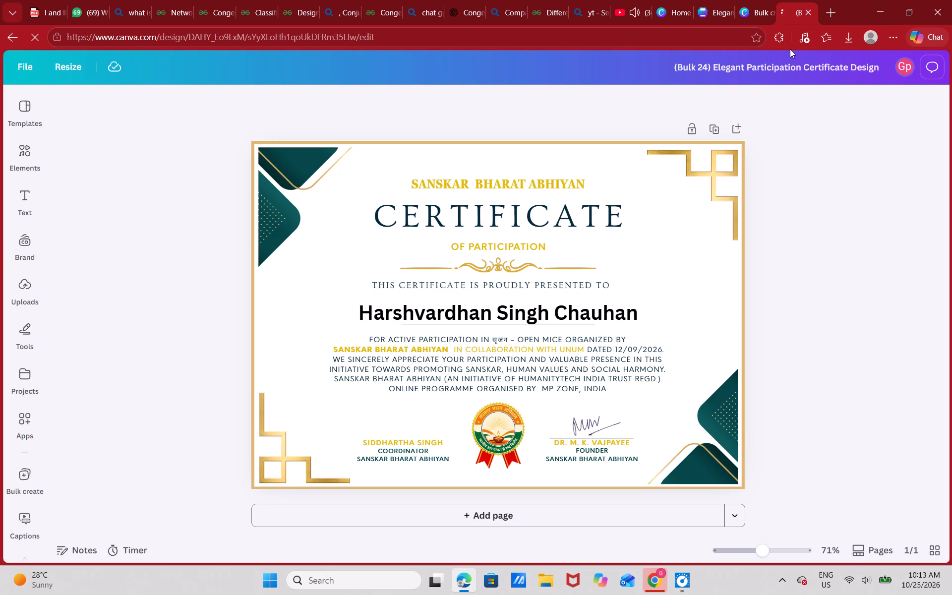
{"action": "left_click", "coordinate": [13, 35]}
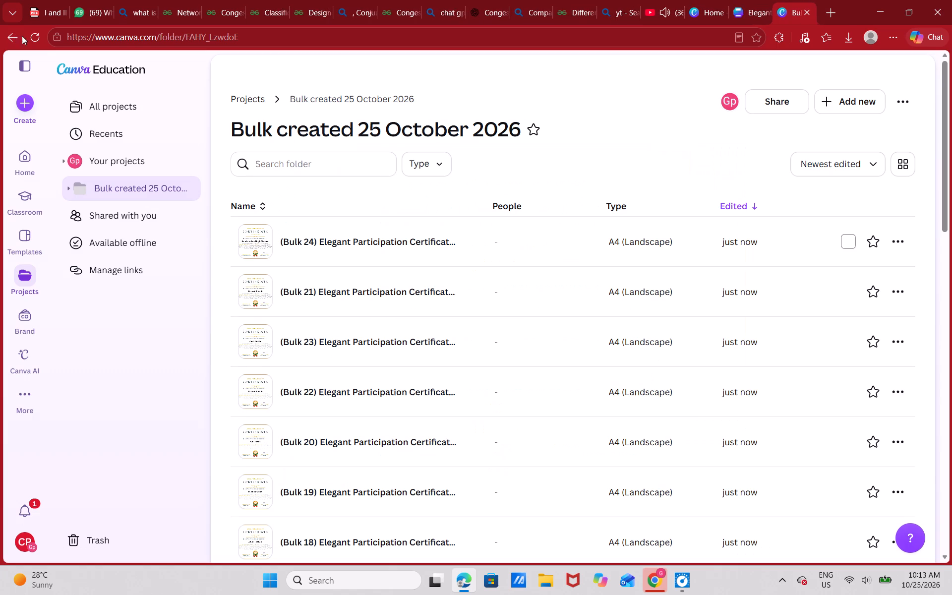
Look through the whole bulk folder to check the generated certificates from Bulk 24 down to Bulk 1.
{"action": "scroll", "coordinate": [857, 296], "scroll_direction": "down", "scroll_amount": 19}
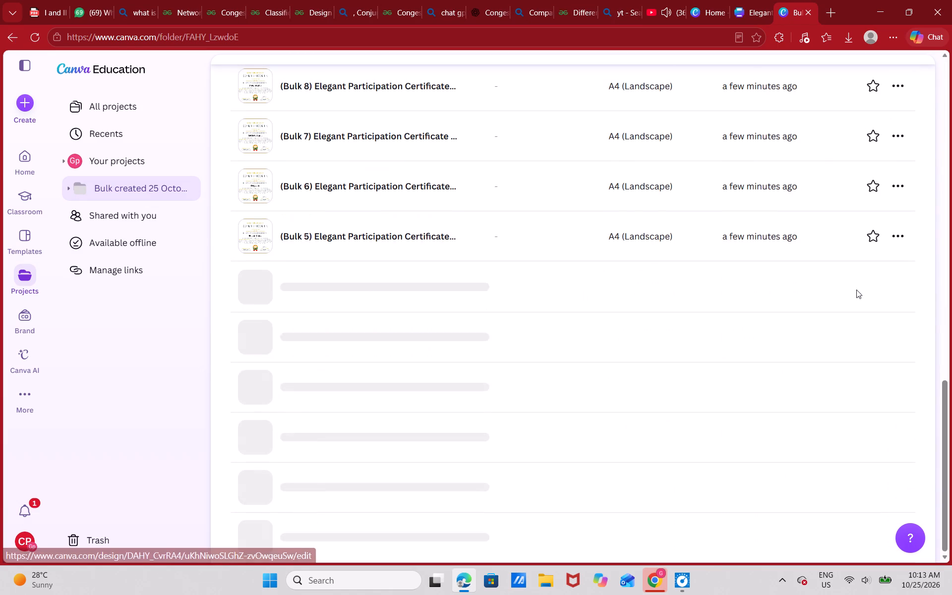
{"action": "scroll", "coordinate": [681, 282], "scroll_direction": "down", "scroll_amount": 1}
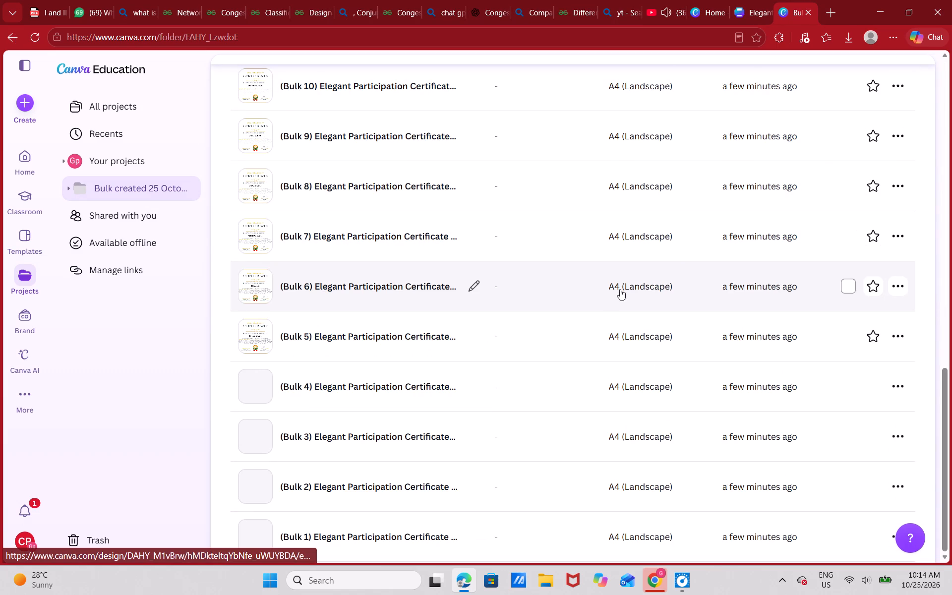
{"action": "scroll", "coordinate": [587, 297], "scroll_direction": "down", "scroll_amount": 5}
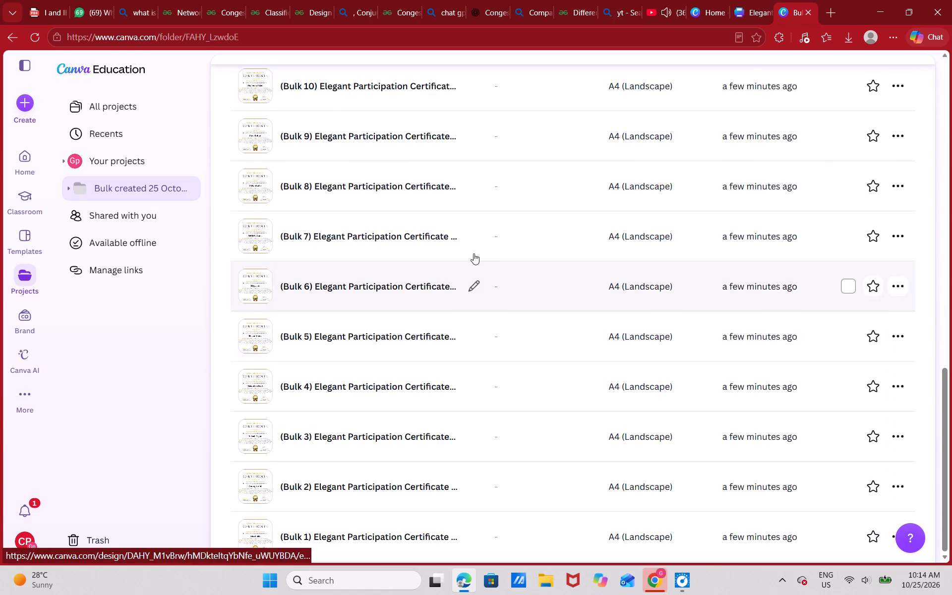
{"action": "scroll", "coordinate": [441, 263], "scroll_direction": "down", "scroll_amount": 5}
{"action": "scroll", "coordinate": [452, 316], "scroll_direction": "up", "scroll_amount": 18}
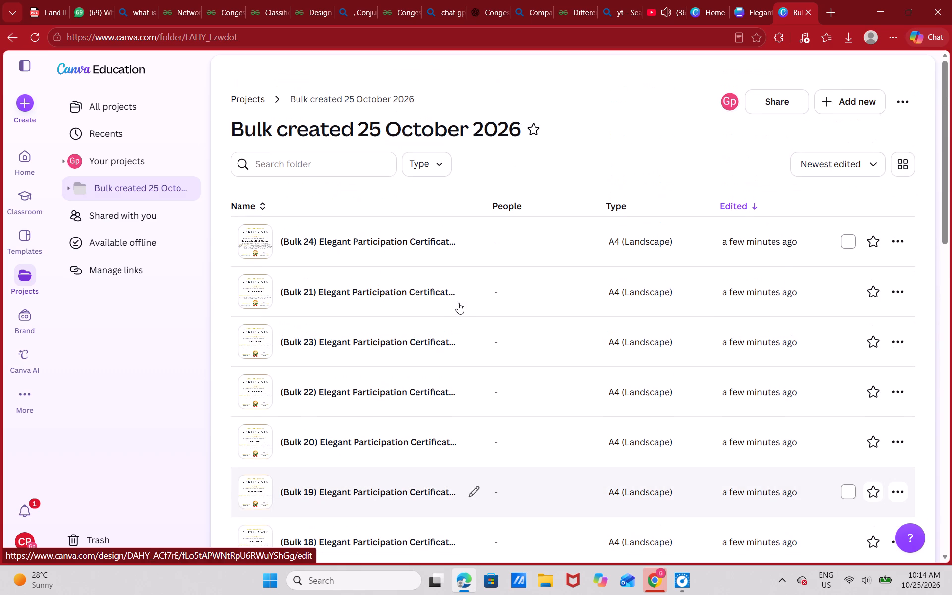
{"action": "scroll", "coordinate": [447, 308], "scroll_direction": "down", "scroll_amount": 20}
{"action": "scroll", "coordinate": [447, 308], "scroll_direction": "down", "scroll_amount": 10}
{"action": "scroll", "coordinate": [609, 311], "scroll_direction": "down", "scroll_amount": 7}
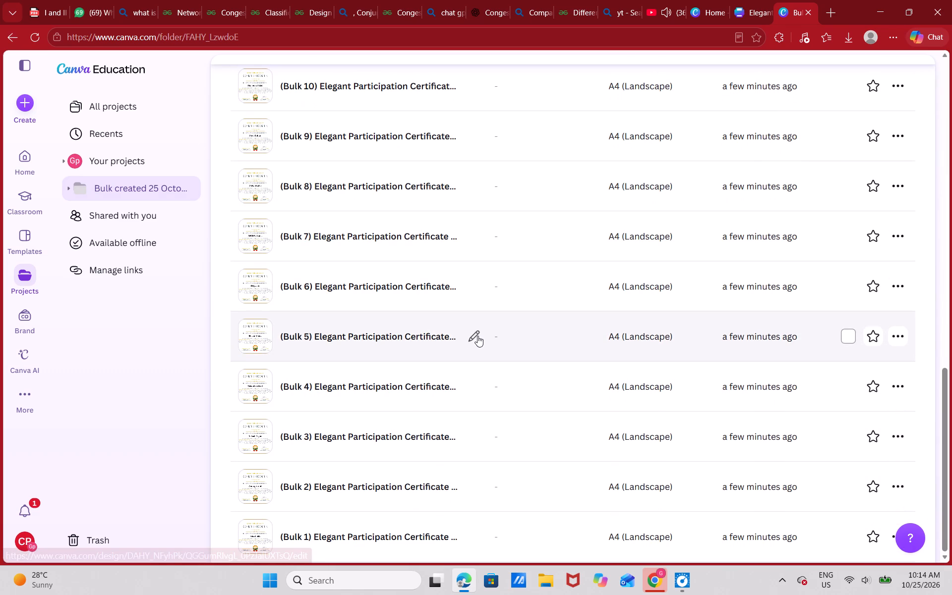
{"action": "scroll", "coordinate": [477, 333], "scroll_direction": "up", "scroll_amount": 17}
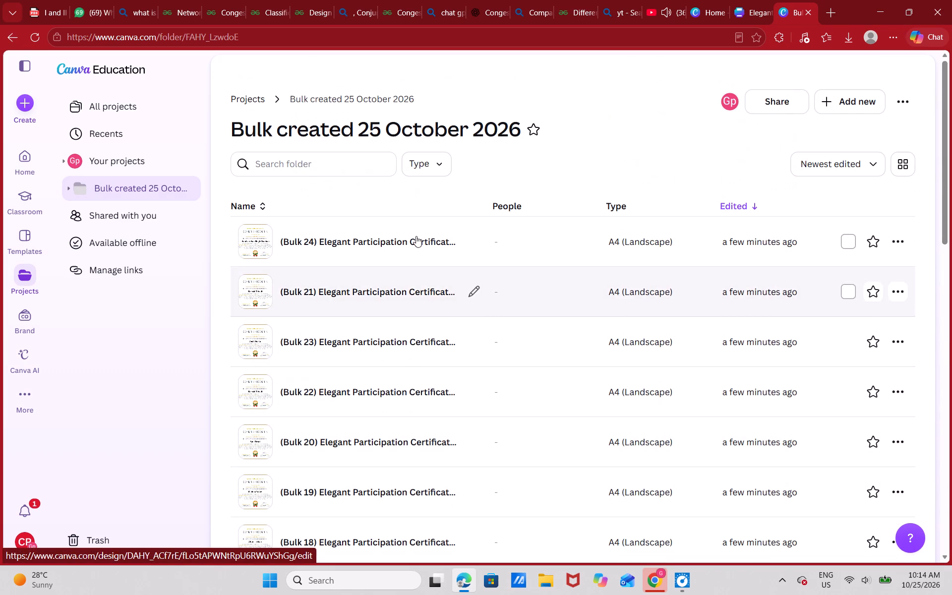
Reopen the Bulk 24 certificate, examine how the recipient name fits the layout, and return to the bulk folder.
{"action": "double_click", "coordinate": [370, 242]}
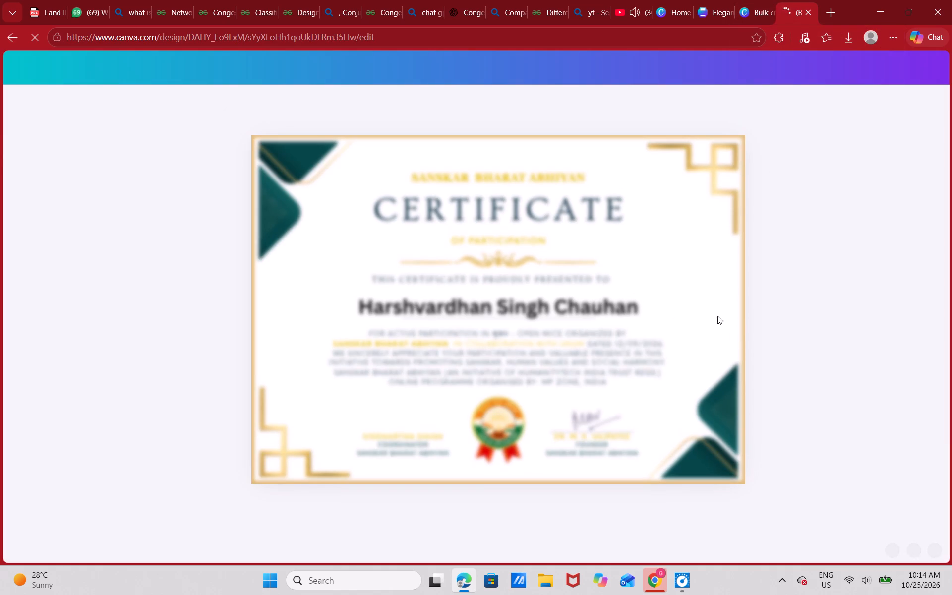
{"action": "scroll", "coordinate": [786, 281], "scroll_direction": "down", "scroll_amount": 8}
{"action": "scroll", "coordinate": [773, 279], "scroll_direction": "up", "scroll_amount": 4}
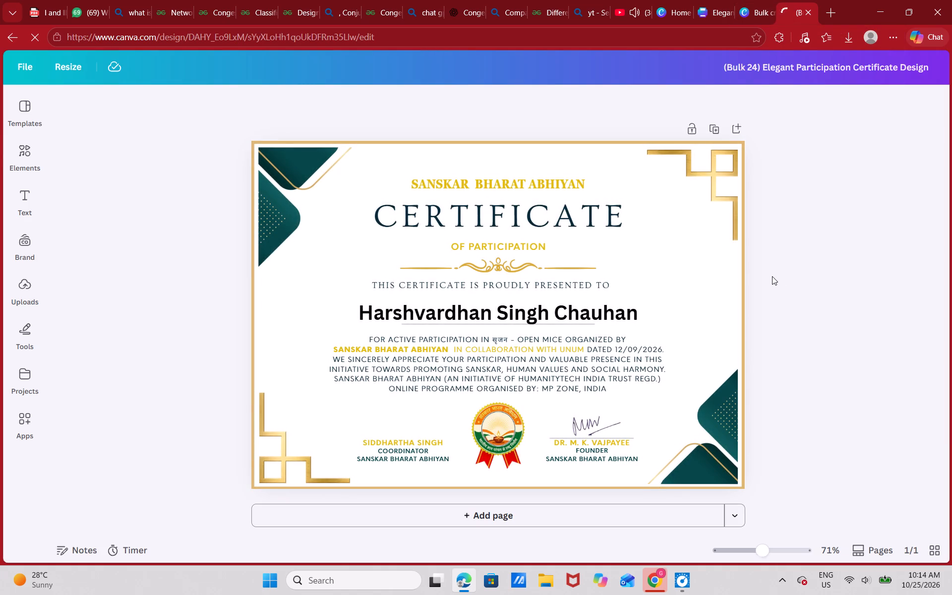
{"action": "scroll", "coordinate": [772, 276], "scroll_direction": "down", "scroll_amount": 5}
{"action": "scroll", "coordinate": [770, 275], "scroll_direction": "up", "scroll_amount": 4}
{"action": "scroll", "coordinate": [770, 274], "scroll_direction": "down", "scroll_amount": 4}
{"action": "scroll", "coordinate": [770, 269], "scroll_direction": "up", "scroll_amount": 3}
{"action": "scroll", "coordinate": [770, 269], "scroll_direction": "down", "scroll_amount": 3}
{"action": "scroll", "coordinate": [770, 269], "scroll_direction": "up", "scroll_amount": 4}
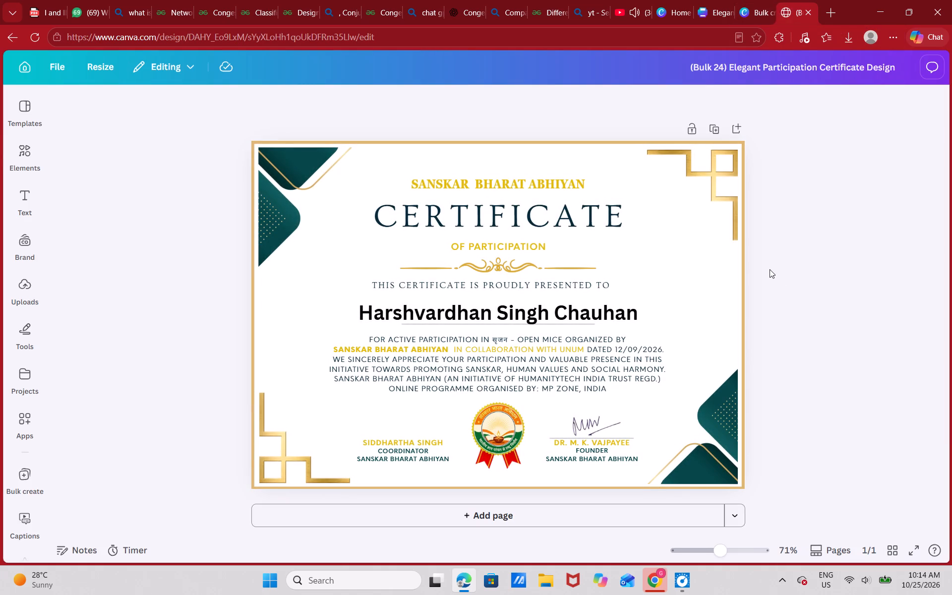
{"action": "scroll", "coordinate": [770, 269], "scroll_direction": "down", "scroll_amount": 3}
{"action": "left_click", "coordinate": [851, 66]}
{"action": "left_click", "coordinate": [848, 121]}
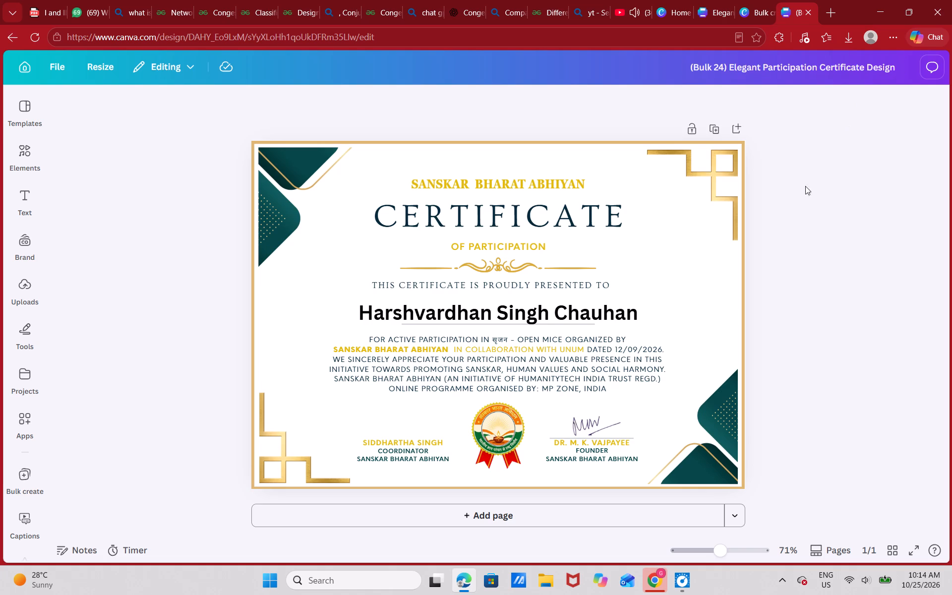
{"action": "scroll", "coordinate": [792, 235], "scroll_direction": "down", "scroll_amount": 13}
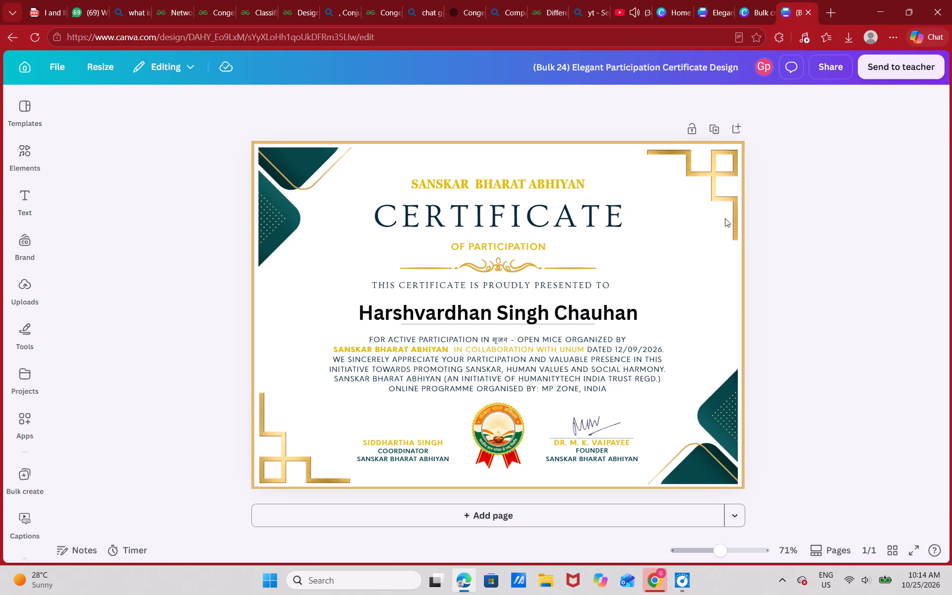
{"action": "scroll", "coordinate": [665, 241], "scroll_direction": "down", "scroll_amount": 3}
{"action": "scroll", "coordinate": [128, 341], "scroll_direction": "down", "scroll_amount": 4}
{"action": "left_click", "coordinate": [753, 1]}
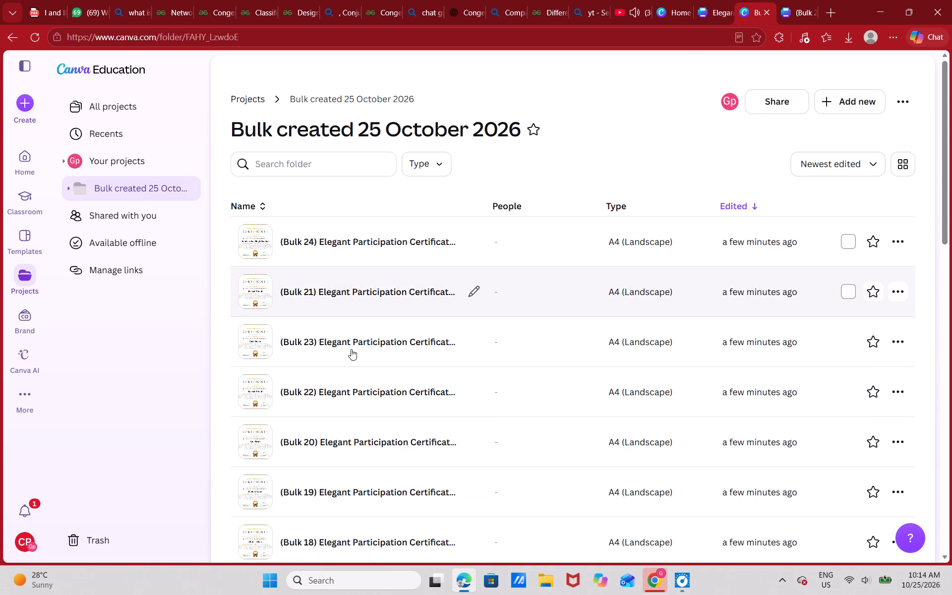
Open the Bulk 21 certificate, inspect its recipient name and layout, and return to the bulk folder.
{"action": "double_click", "coordinate": [362, 293]}
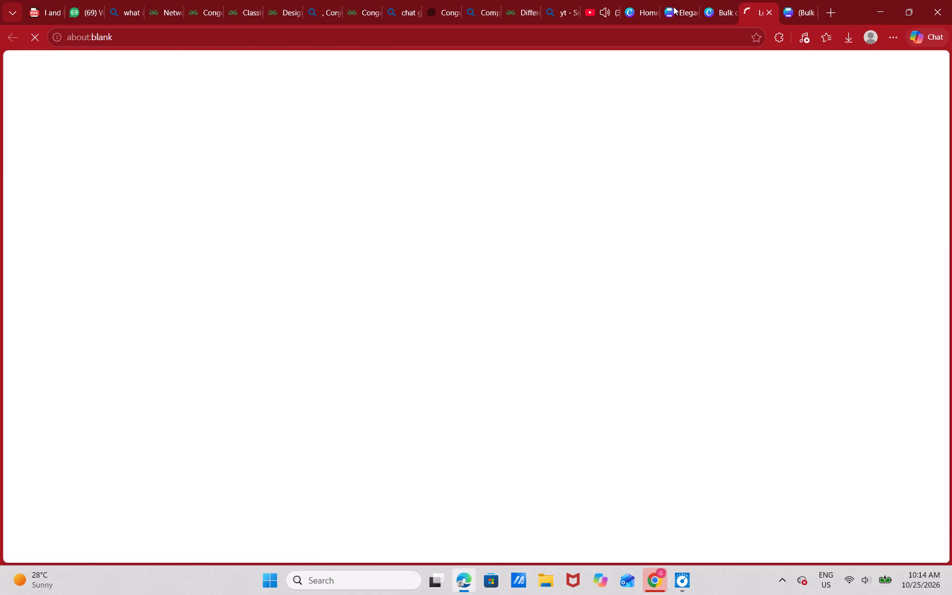
{"action": "scroll", "coordinate": [658, 377], "scroll_direction": "down", "scroll_amount": 2}
{"action": "scroll", "coordinate": [748, 299], "scroll_direction": "down", "scroll_amount": 4}
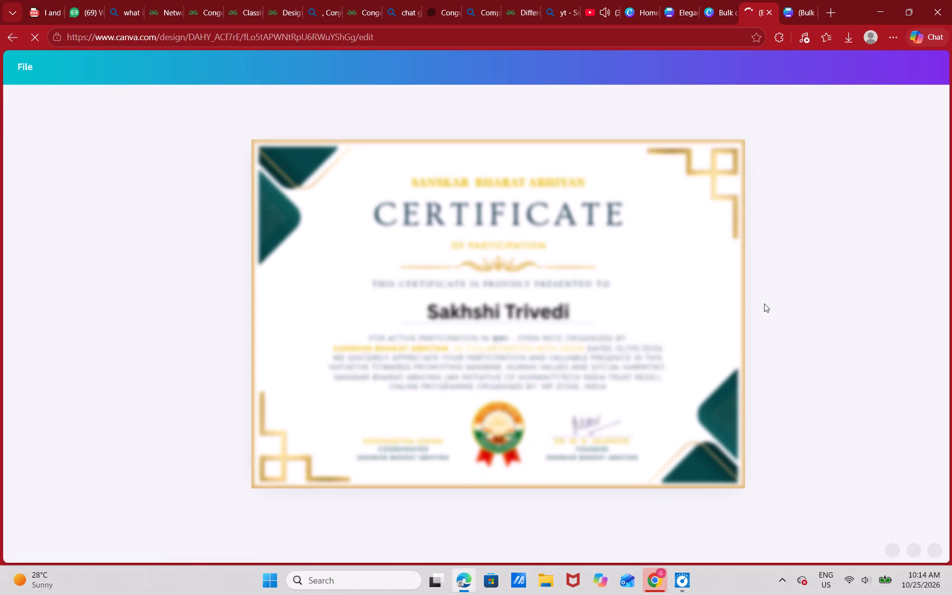
{"action": "scroll", "coordinate": [803, 410], "scroll_direction": "up", "scroll_amount": 3}
{"action": "scroll", "coordinate": [794, 413], "scroll_direction": "down", "scroll_amount": 5}
{"action": "scroll", "coordinate": [802, 419], "scroll_direction": "up", "scroll_amount": 4}
{"action": "scroll", "coordinate": [801, 409], "scroll_direction": "down", "scroll_amount": 4}
{"action": "left_click", "coordinate": [723, 0]}
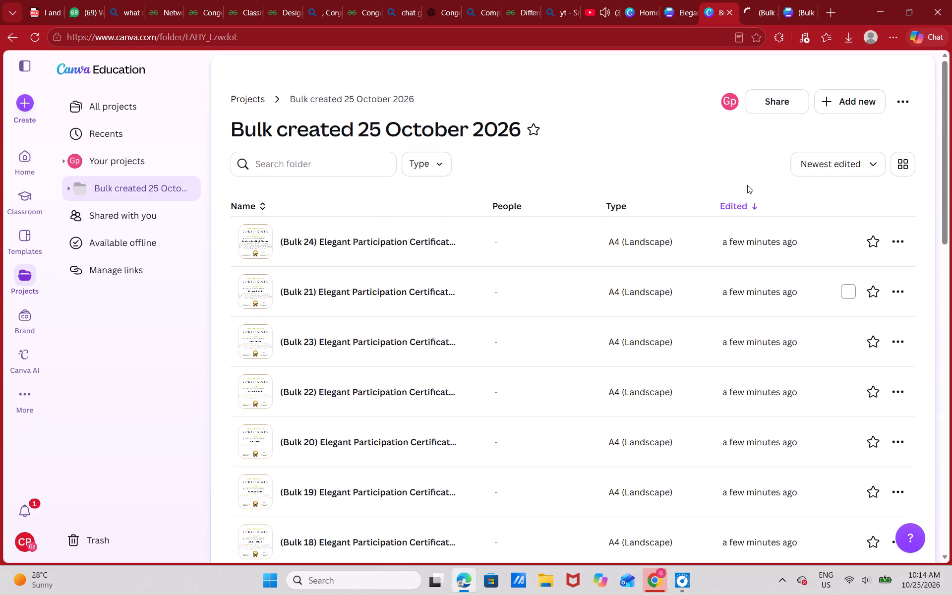
Look through the bulk folder's certificate list down to Bulk 1 and back up to Bulk 24.
{"action": "scroll", "coordinate": [796, 300], "scroll_direction": "down", "scroll_amount": 14}
{"action": "scroll", "coordinate": [782, 321], "scroll_direction": "down", "scroll_amount": 7}
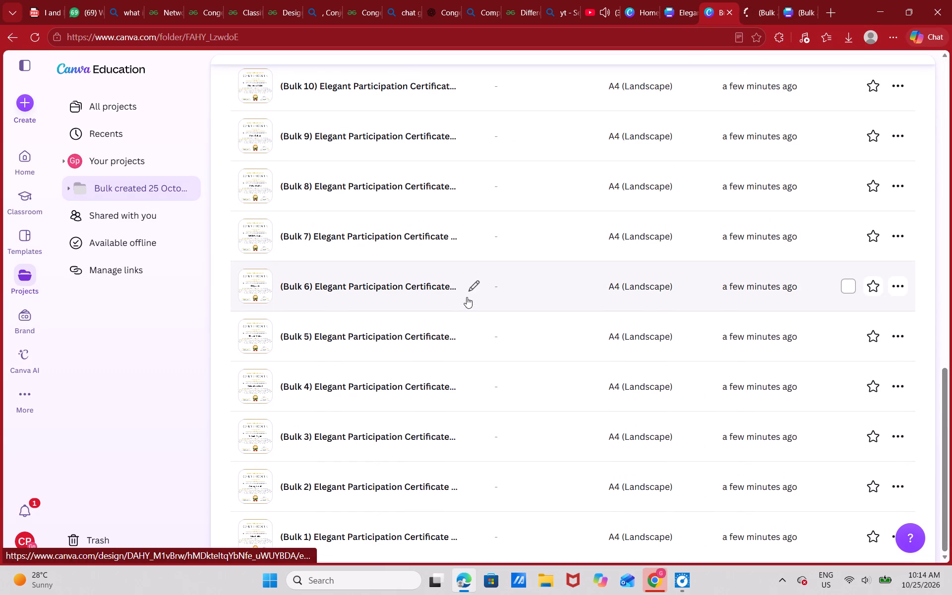
{"action": "scroll", "coordinate": [484, 256], "scroll_direction": "up", "scroll_amount": 4}
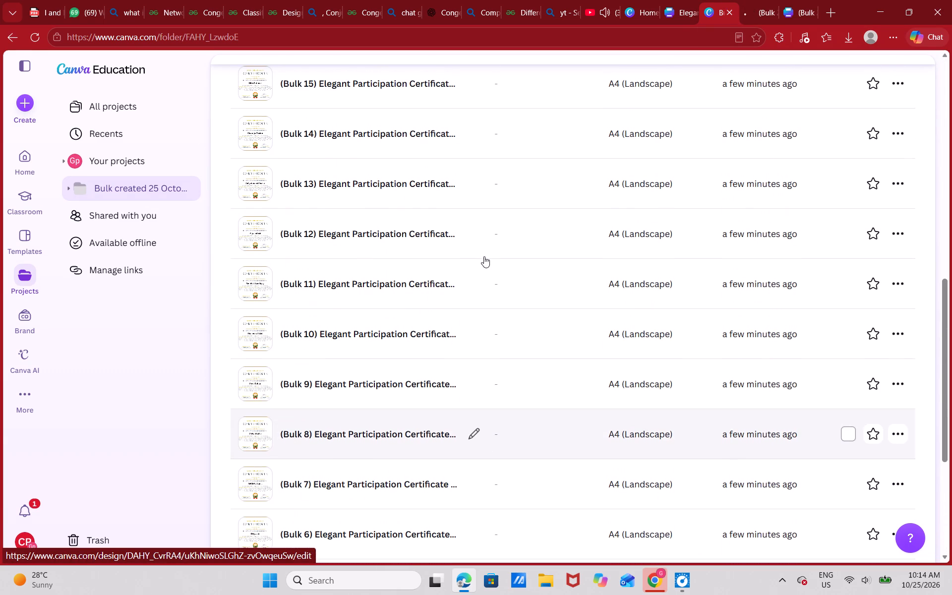
{"action": "scroll", "coordinate": [484, 256], "scroll_direction": "up", "scroll_amount": 3}
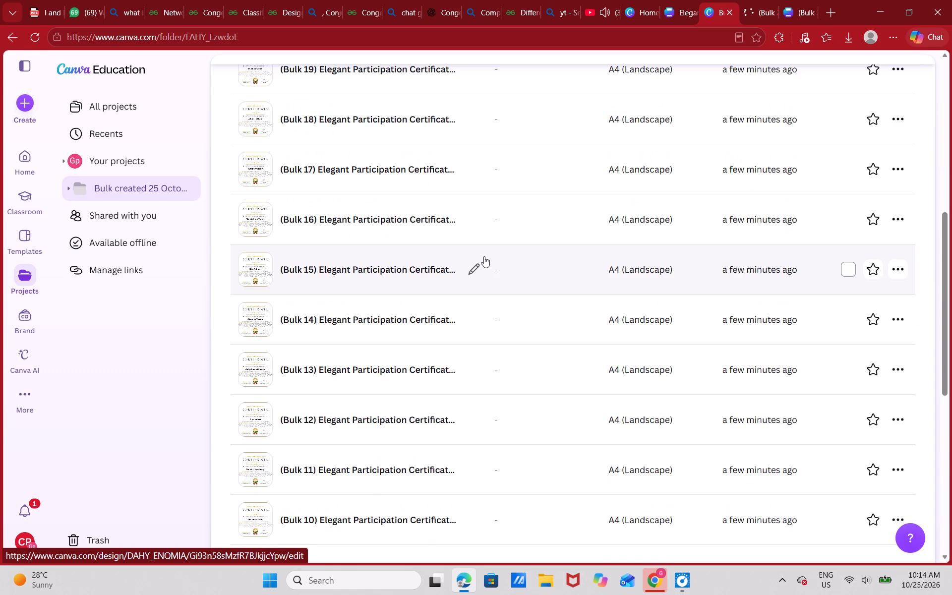
{"action": "scroll", "coordinate": [484, 256], "scroll_direction": "up", "scroll_amount": 3}
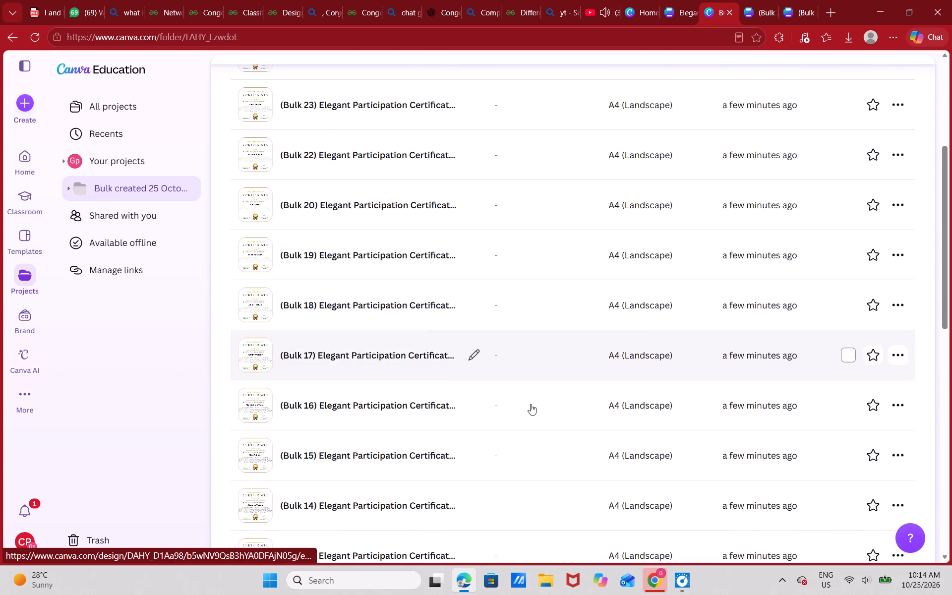
{"action": "scroll", "coordinate": [521, 402], "scroll_direction": "up", "scroll_amount": 1}
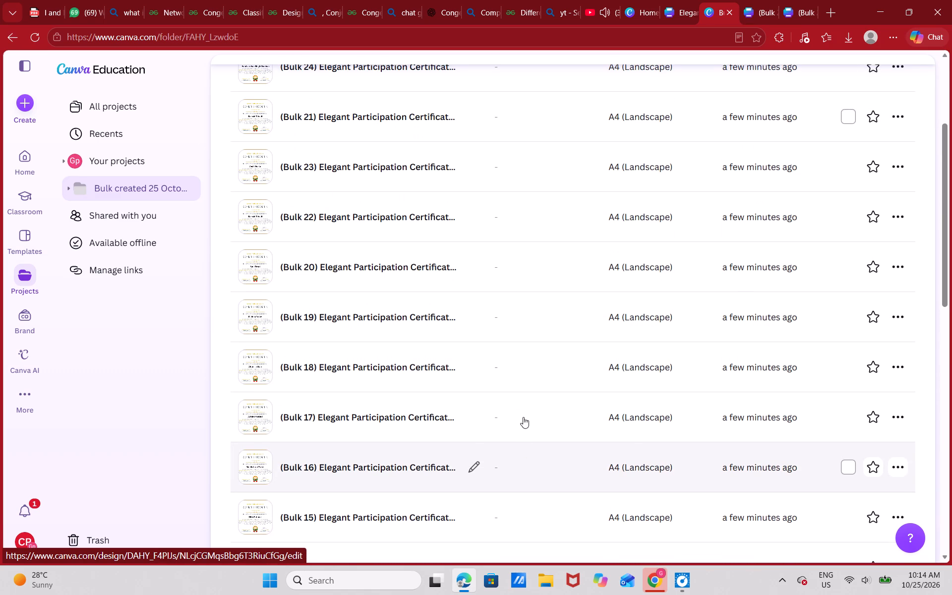
{"action": "scroll", "coordinate": [509, 400], "scroll_direction": "up", "scroll_amount": 1}
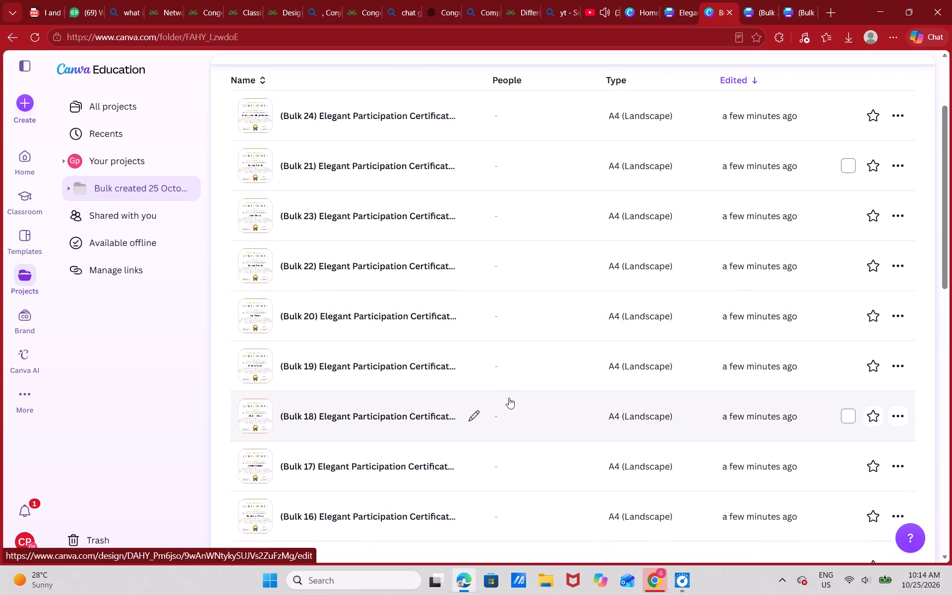
{"action": "scroll", "coordinate": [509, 398], "scroll_direction": "up", "scroll_amount": 1}
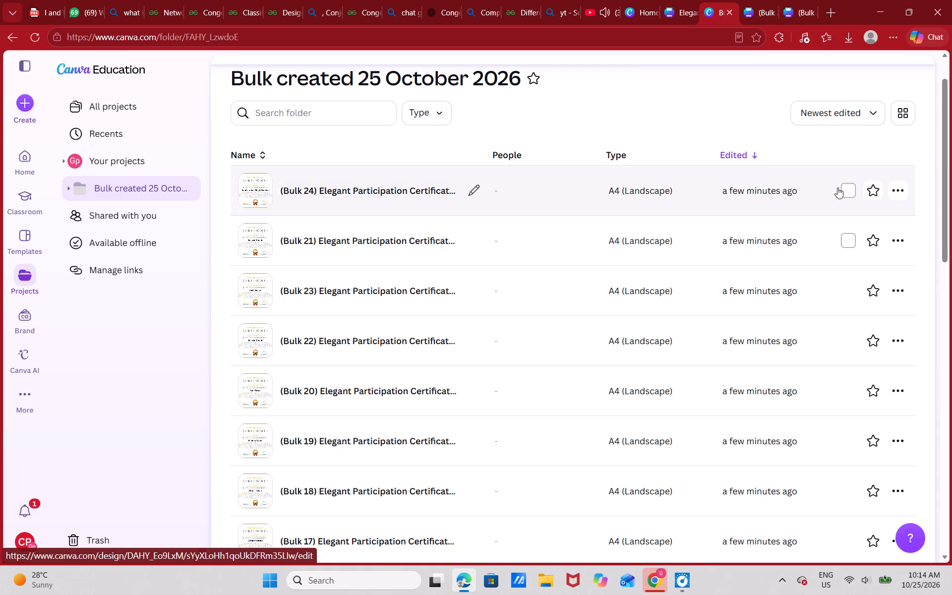
Select the first nine certificates in the bulk folder, Bulk 24 down to Bulk 16.
{"action": "left_click", "coordinate": [837, 187], "text": "shift"}
{"action": "left_click", "coordinate": [848, 193]}
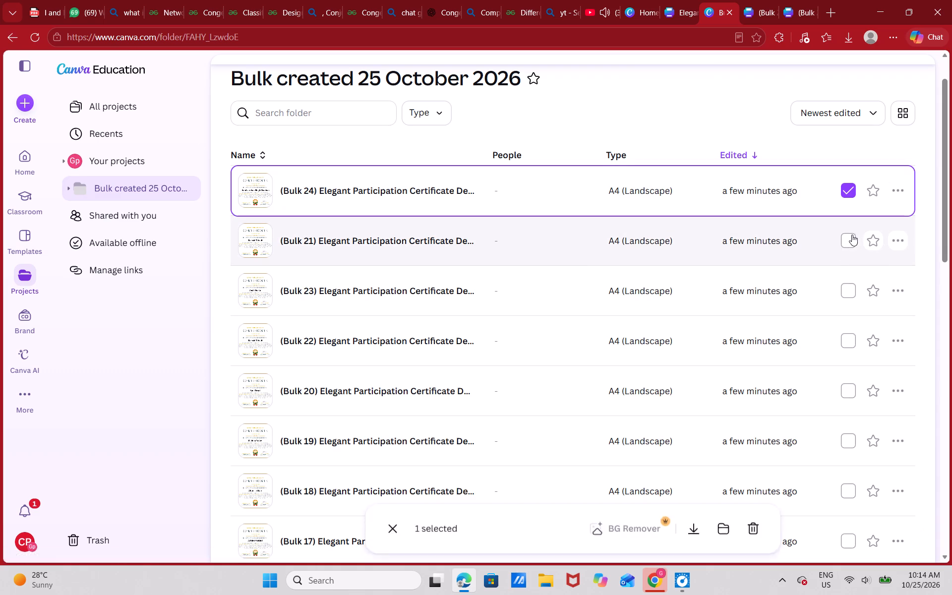
{"action": "left_click", "coordinate": [849, 238]}
{"action": "left_click", "coordinate": [847, 294]}
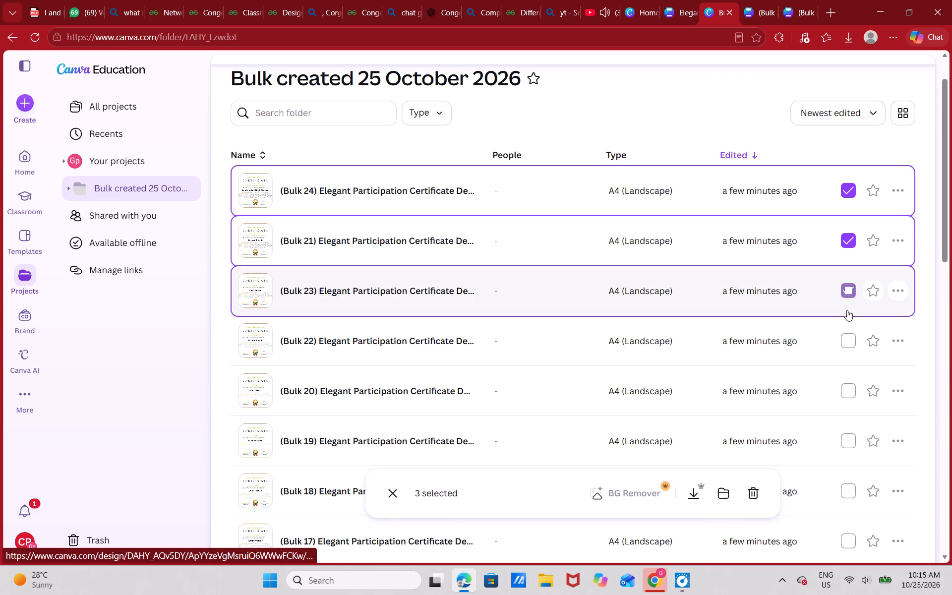
{"action": "left_click", "coordinate": [850, 342]}
{"action": "left_click", "coordinate": [849, 393]}
{"action": "scroll", "coordinate": [846, 382], "scroll_direction": "down", "scroll_amount": 1}
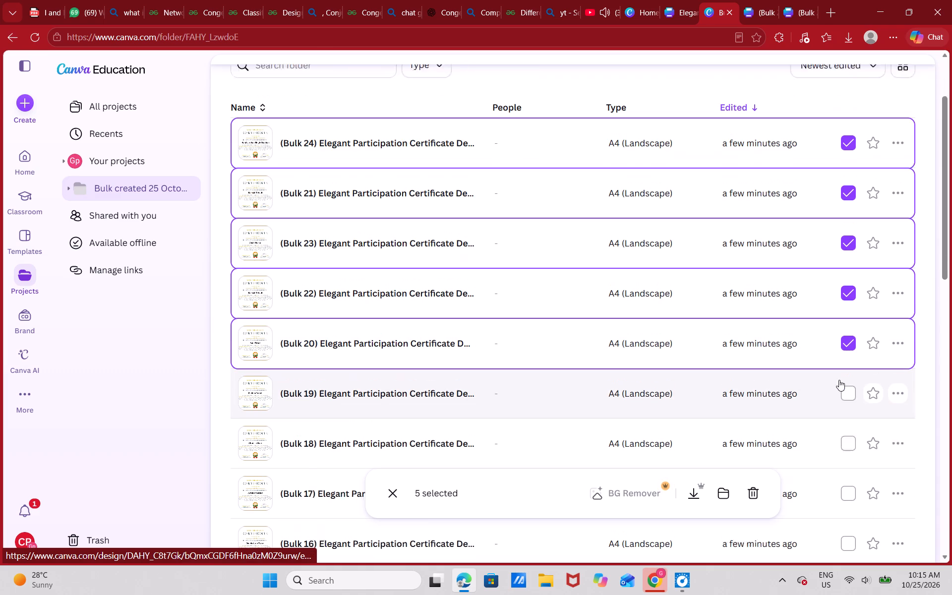
{"action": "left_click", "coordinate": [846, 380]}
{"action": "left_click", "coordinate": [846, 430]}
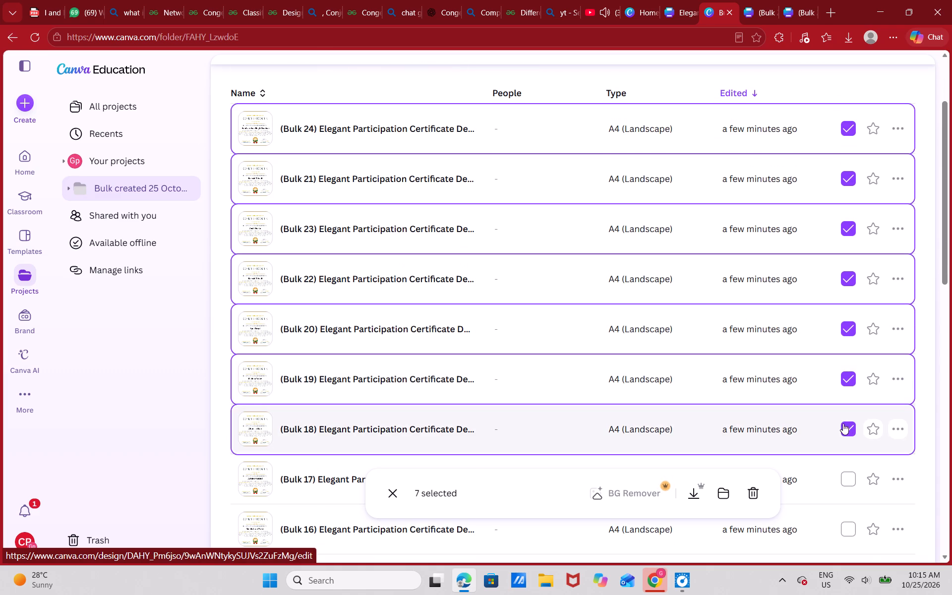
{"action": "scroll", "coordinate": [840, 436], "scroll_direction": "down", "scroll_amount": 1}
{"action": "left_click", "coordinate": [852, 422]}
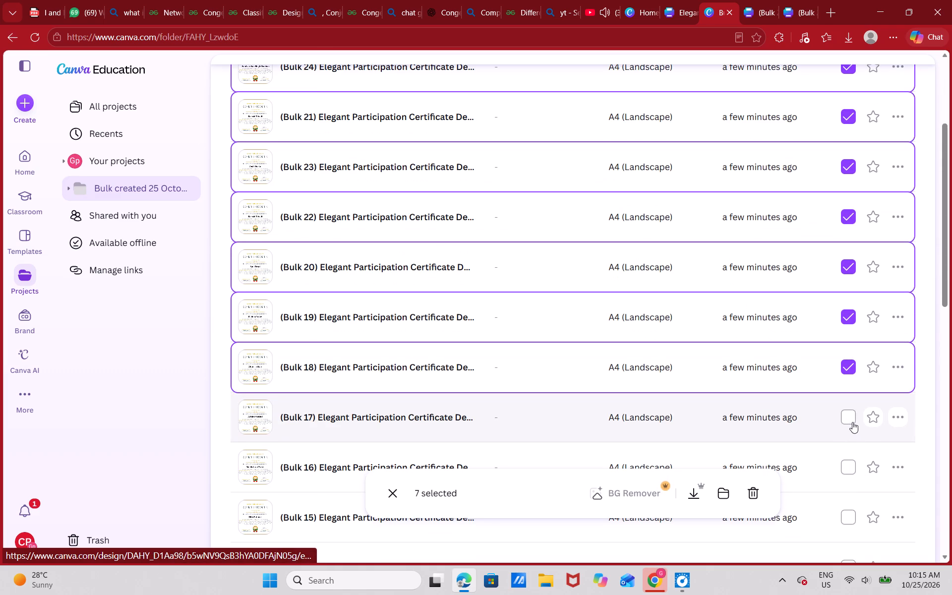
{"action": "left_click", "coordinate": [854, 465]}
Add the certificates Bulk 15 down to Bulk 6 to the selection.
{"action": "scroll", "coordinate": [854, 470], "scroll_direction": "down", "scroll_amount": 2}
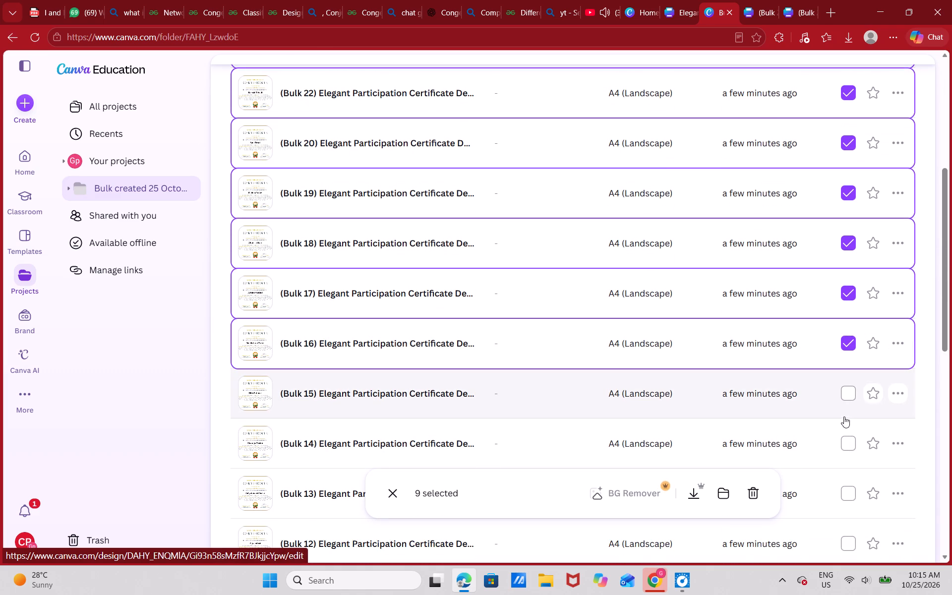
{"action": "left_click", "coordinate": [842, 397]}
{"action": "left_click", "coordinate": [846, 443]}
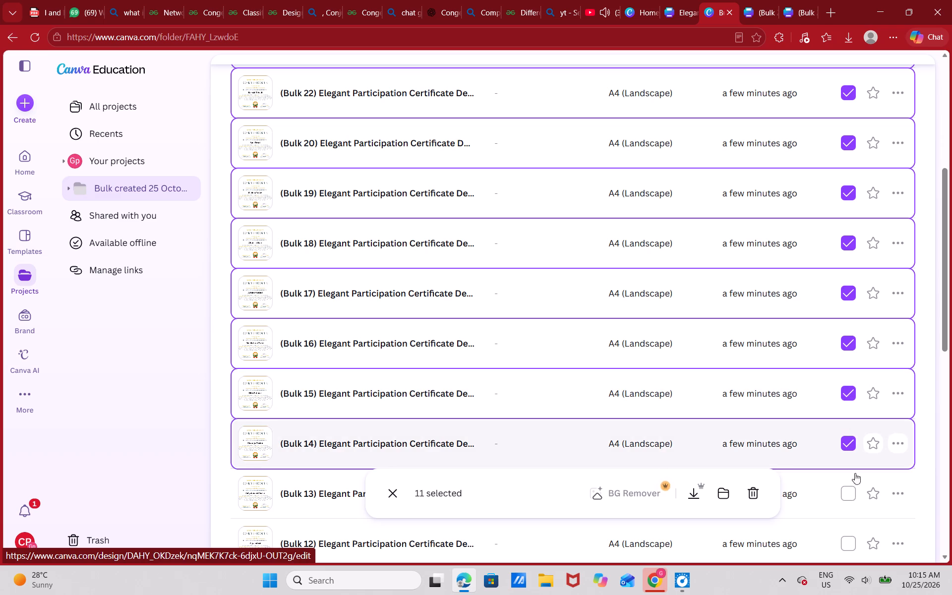
{"action": "left_click", "coordinate": [852, 500]}
{"action": "scroll", "coordinate": [852, 473], "scroll_direction": "down", "scroll_amount": 2}
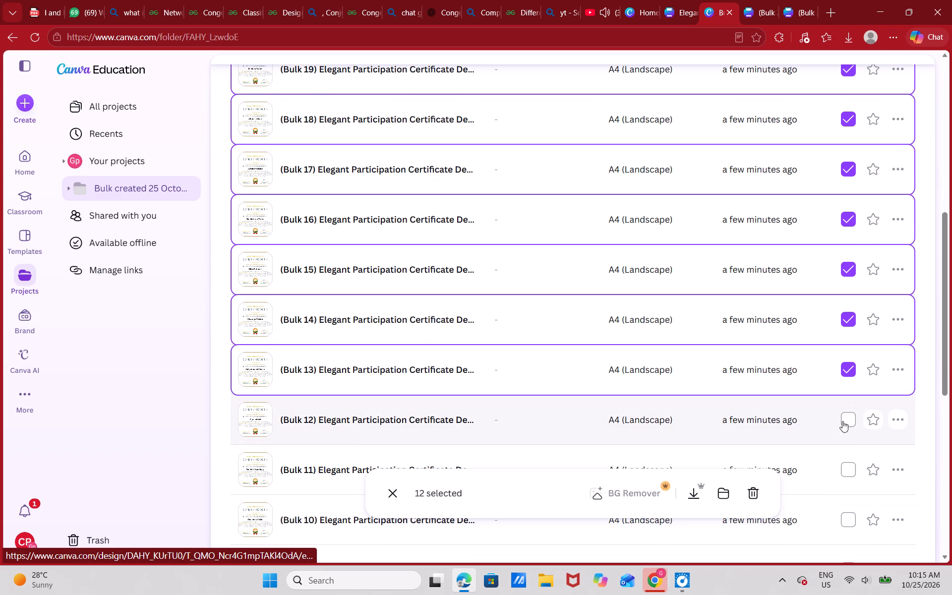
{"action": "left_click", "coordinate": [842, 418]}
{"action": "left_click", "coordinate": [849, 473]}
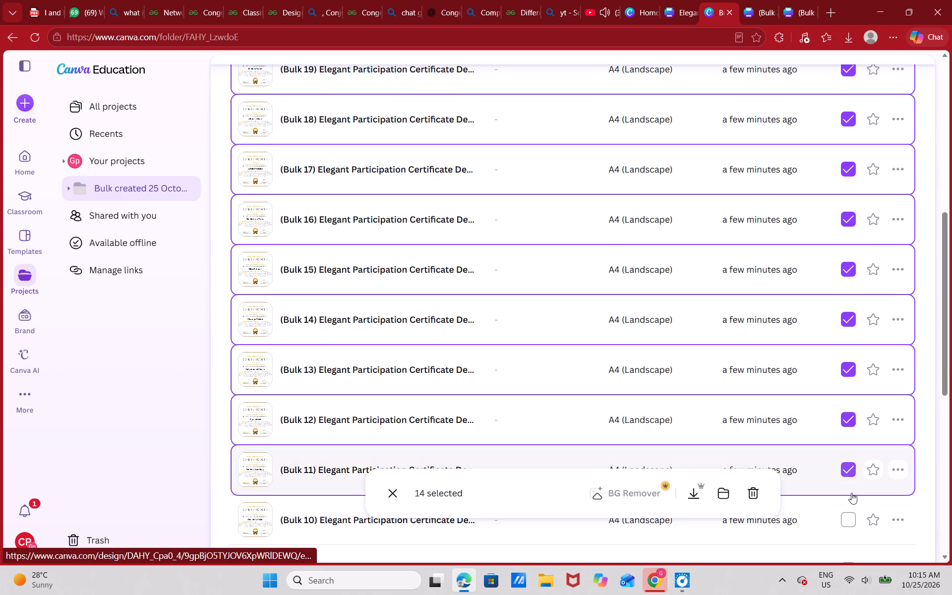
{"action": "left_click", "coordinate": [852, 520]}
{"action": "scroll", "coordinate": [830, 400], "scroll_direction": "down", "scroll_amount": 3}
{"action": "left_click", "coordinate": [851, 381]}
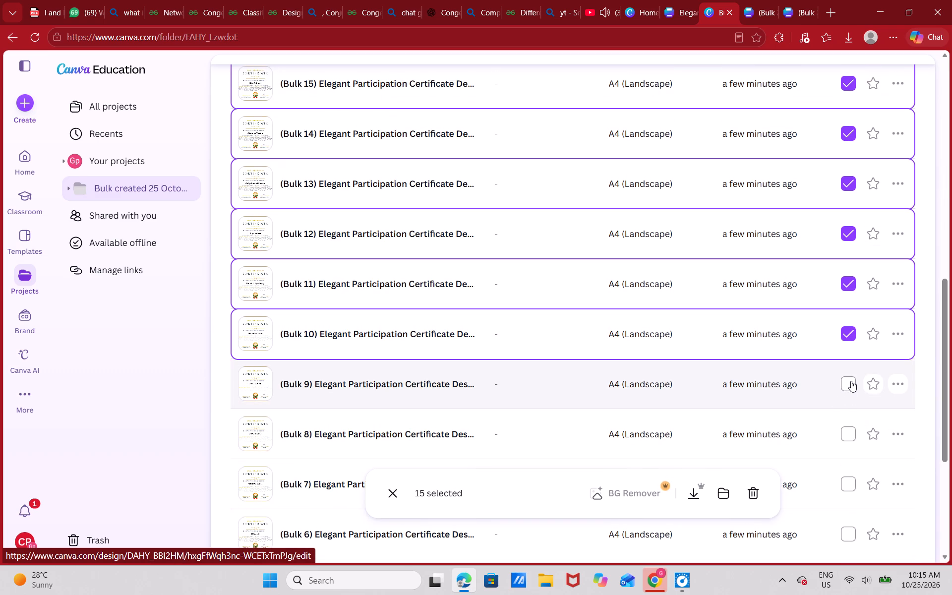
{"action": "left_click", "coordinate": [847, 438]}
{"action": "left_click", "coordinate": [853, 477]}
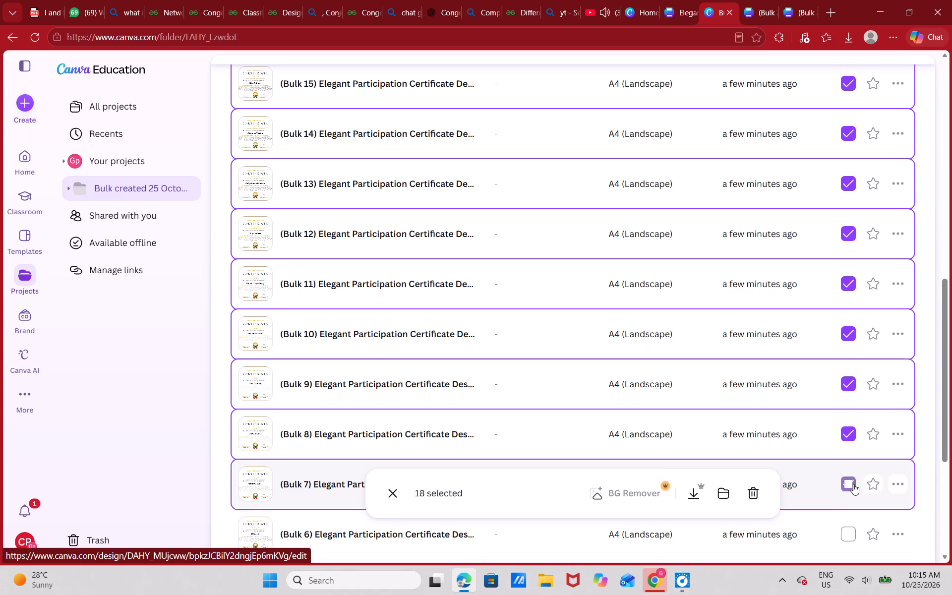
{"action": "left_click", "coordinate": [846, 533]}
Add Bulk 5 down to Bulk 1 to the selection and download all 24 designs as PDF with the Digital preset.
{"action": "scroll", "coordinate": [855, 457], "scroll_direction": "down", "scroll_amount": 3}
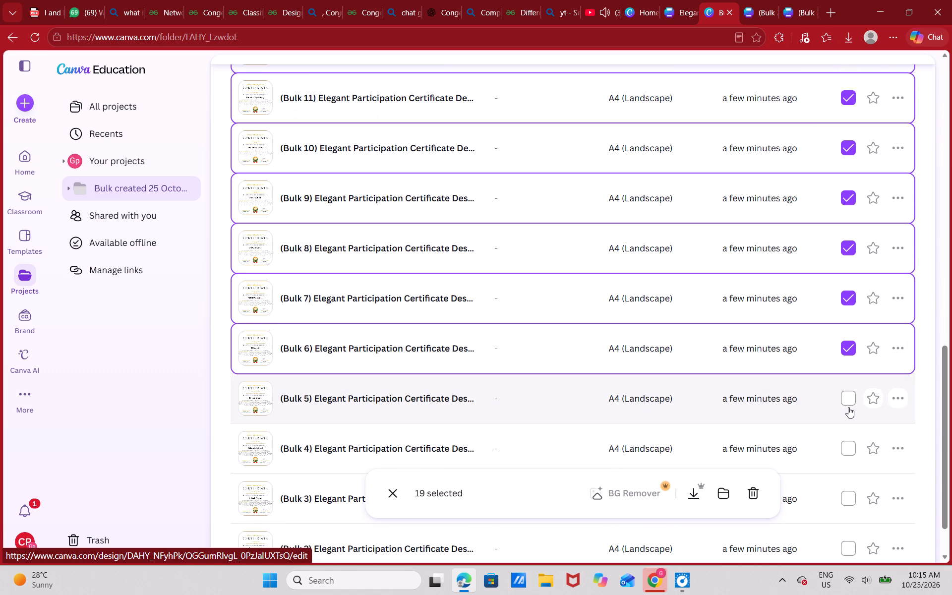
{"action": "left_click", "coordinate": [847, 399]}
{"action": "left_click", "coordinate": [850, 456]}
{"action": "left_click", "coordinate": [850, 496]}
{"action": "scroll", "coordinate": [845, 473], "scroll_direction": "down", "scroll_amount": 3}
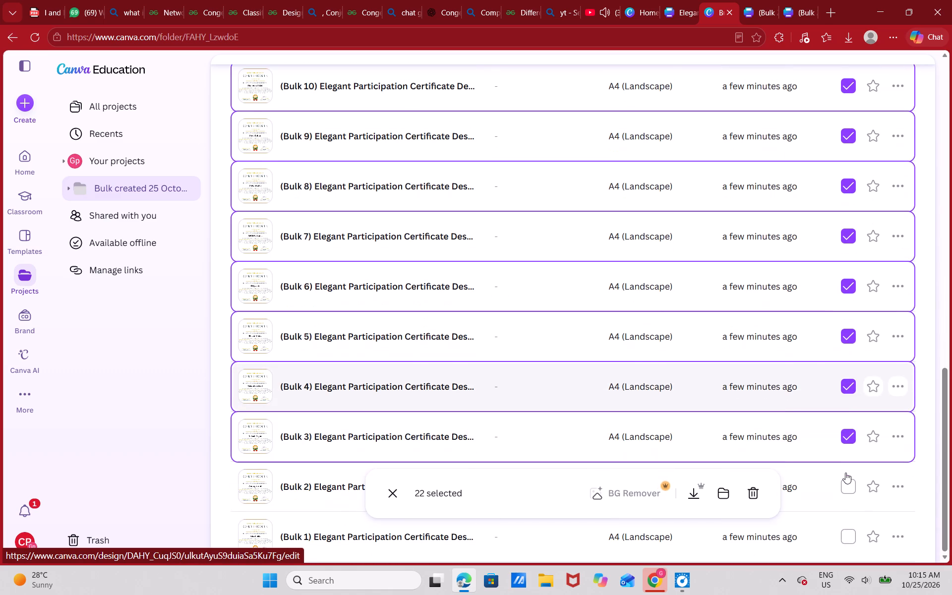
{"action": "scroll", "coordinate": [847, 459], "scroll_direction": "down", "scroll_amount": 3}
{"action": "left_click", "coordinate": [849, 484]}
{"action": "left_click", "coordinate": [853, 533]}
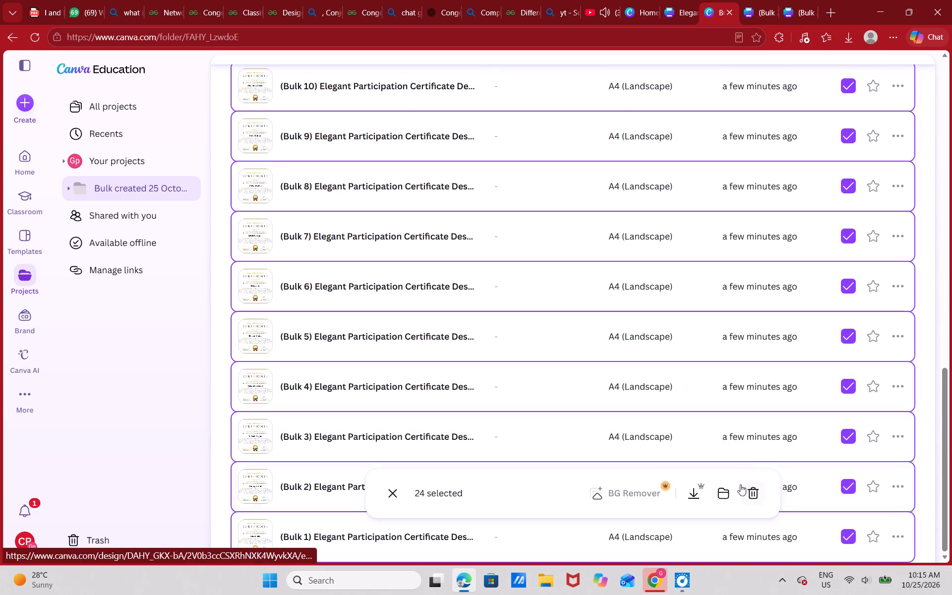
{"action": "left_click", "coordinate": [692, 498]}
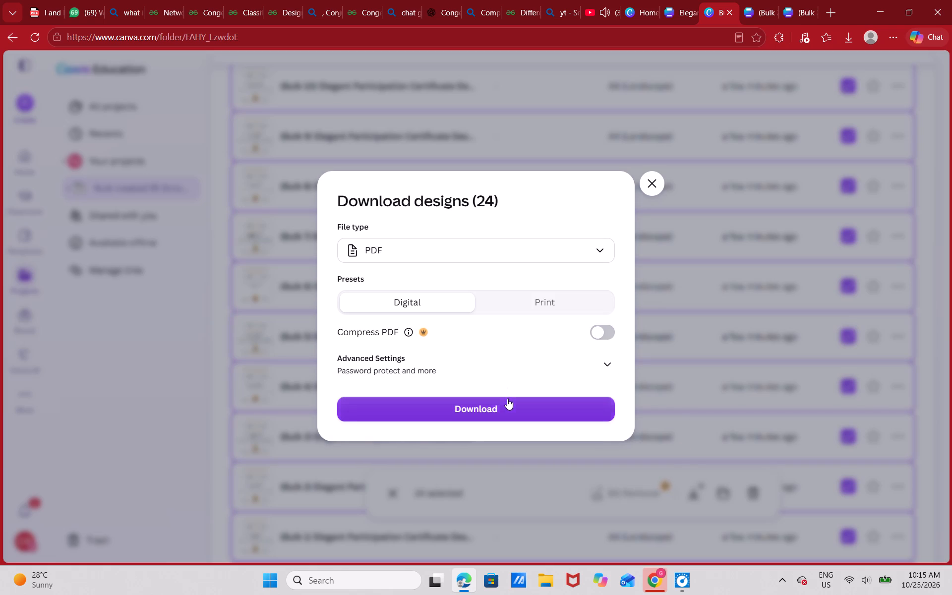
{"action": "left_click", "coordinate": [564, 298]}
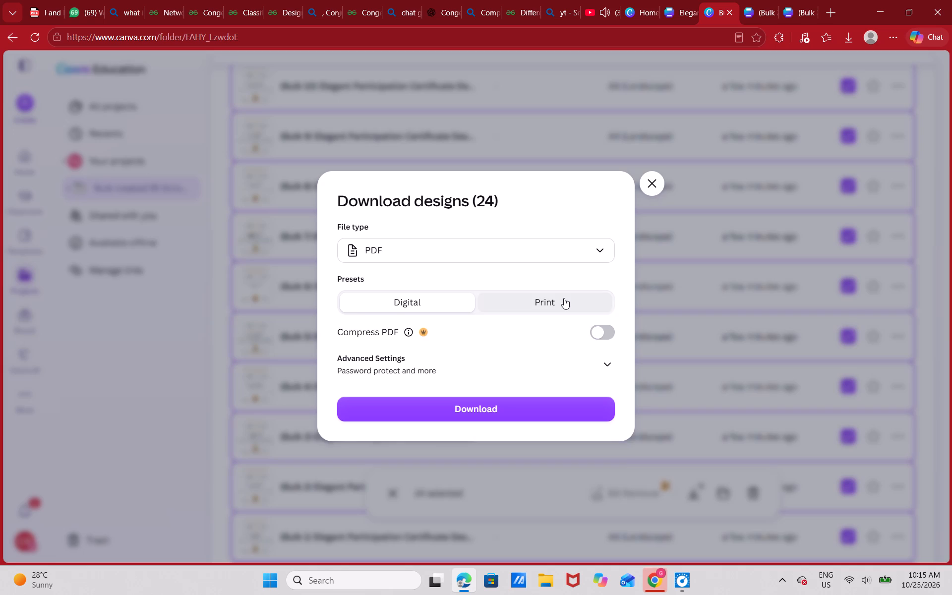
{"action": "left_click", "coordinate": [427, 287]}
{"action": "left_click", "coordinate": [567, 402]}
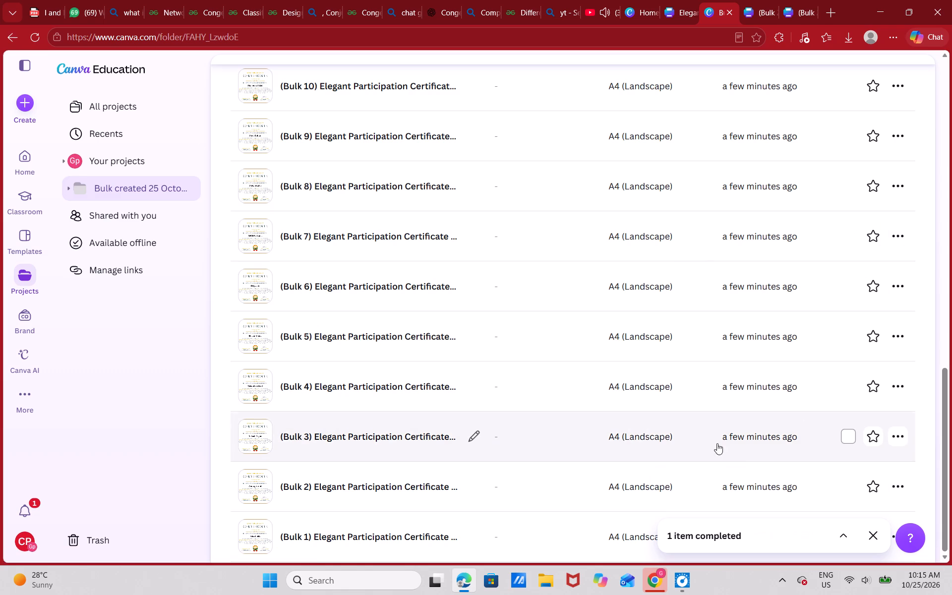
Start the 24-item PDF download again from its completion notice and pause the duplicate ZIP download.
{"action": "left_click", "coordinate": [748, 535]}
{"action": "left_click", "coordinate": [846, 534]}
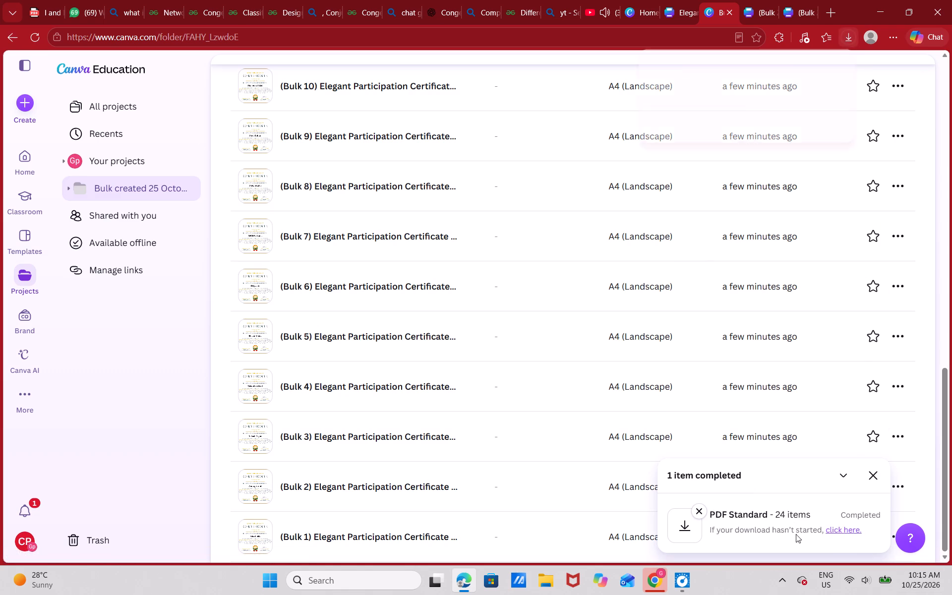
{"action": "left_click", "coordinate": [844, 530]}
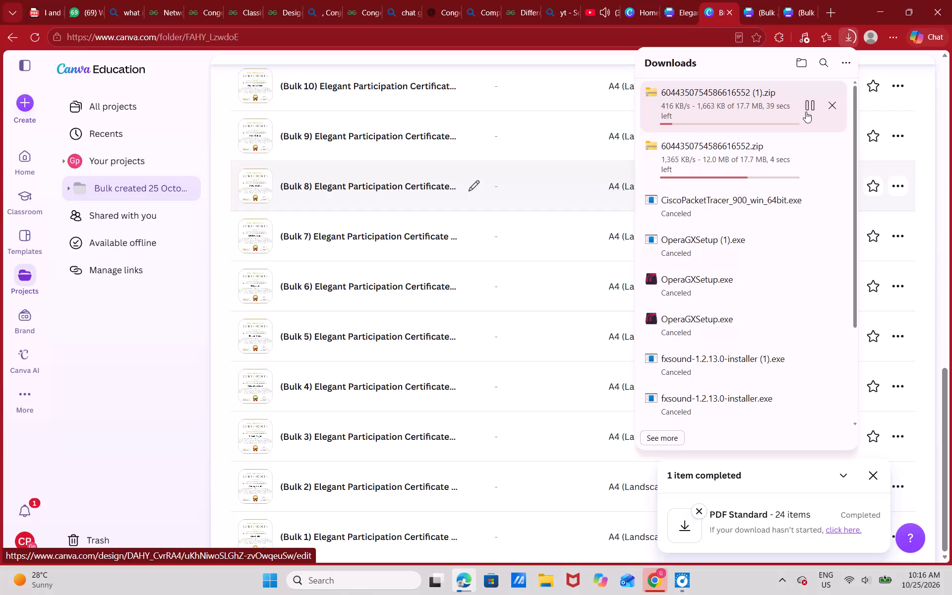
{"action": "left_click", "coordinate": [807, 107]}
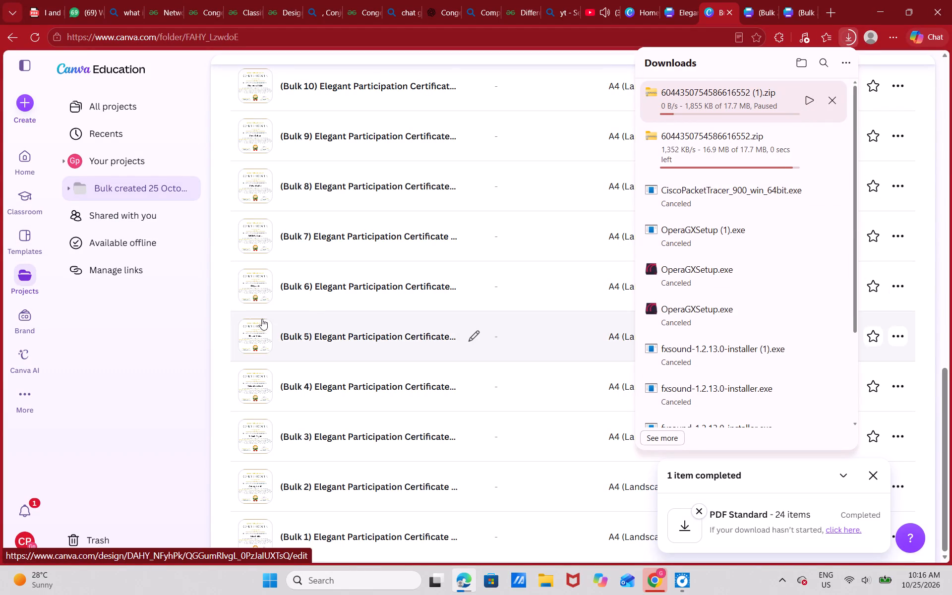
In File Explorer, create a folder named SRAJAN on the C: drive, check inside it, and close the window.
{"action": "left_click", "coordinate": [538, 580]}
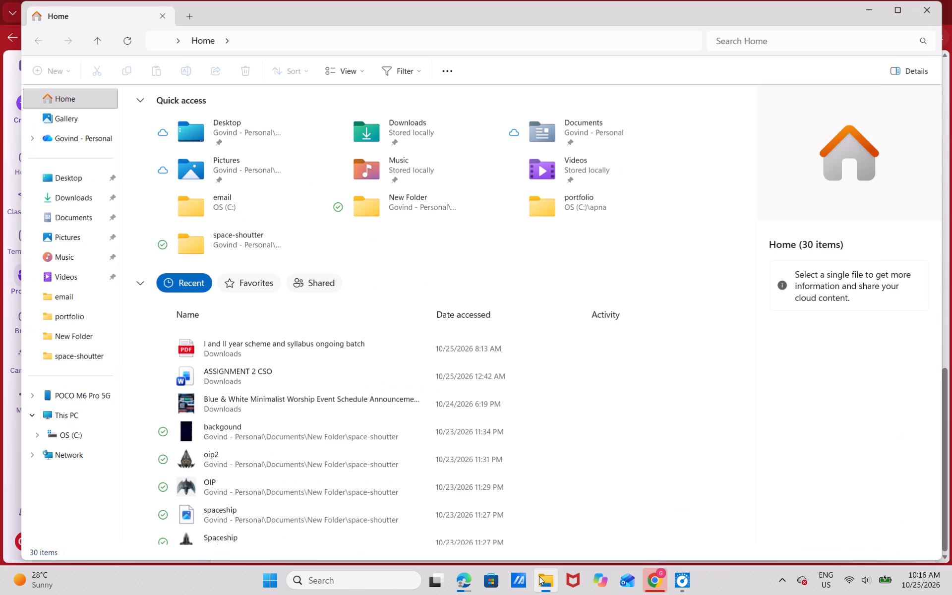
{"action": "double_click", "coordinate": [86, 433]}
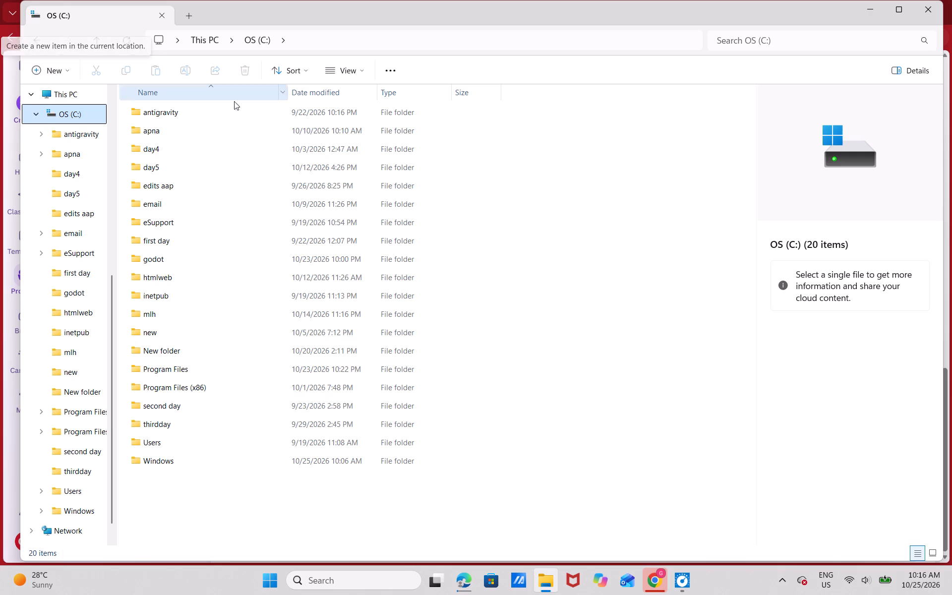
{"action": "right_click", "coordinate": [491, 185]}
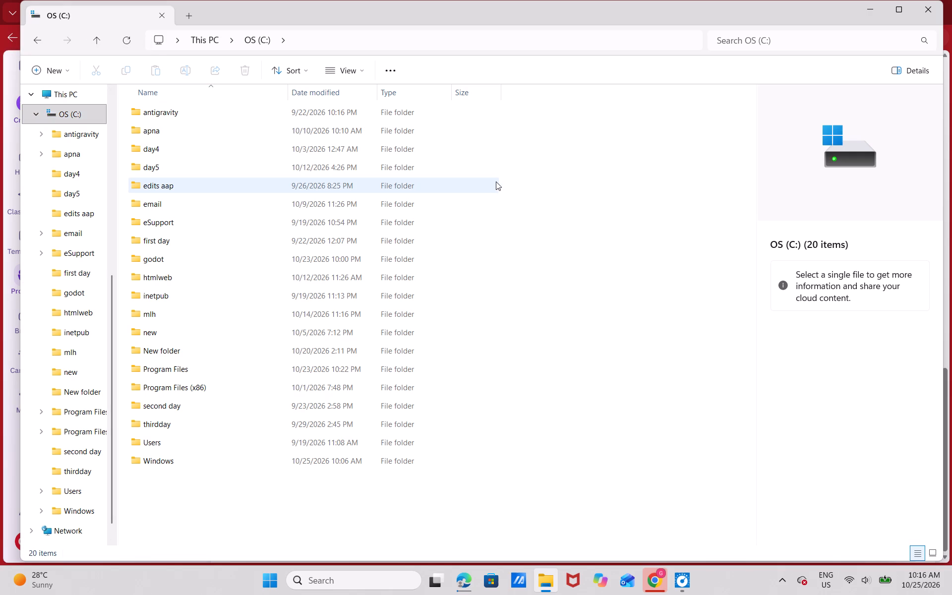
{"action": "left_click", "coordinate": [46, 72]}
{"action": "left_click", "coordinate": [54, 99]}
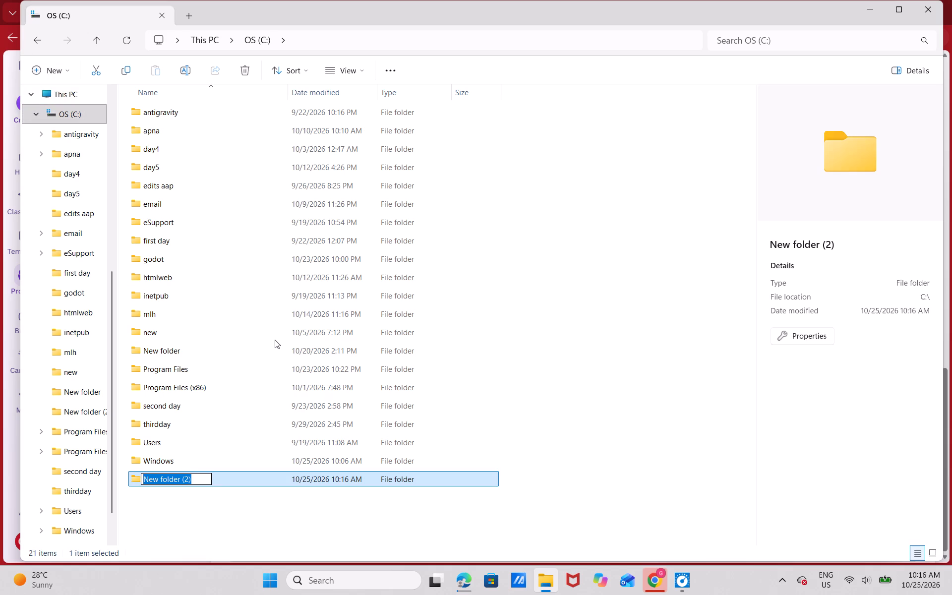
{"action": "key", "text": "BackSpace"}
{"action": "type", "text": "SRAJAN"}
{"action": "key", "text": "Return"}
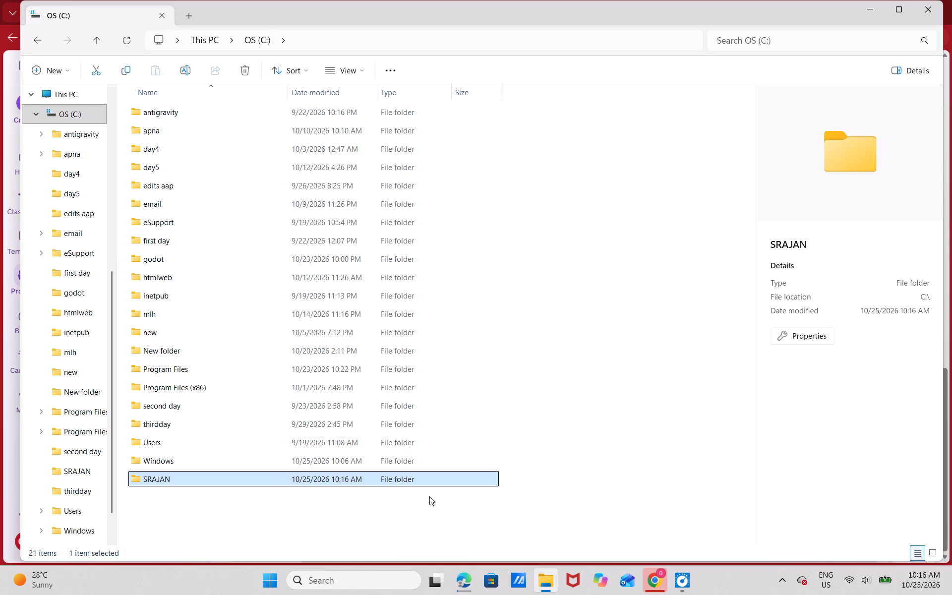
{"action": "double_click", "coordinate": [267, 480]}
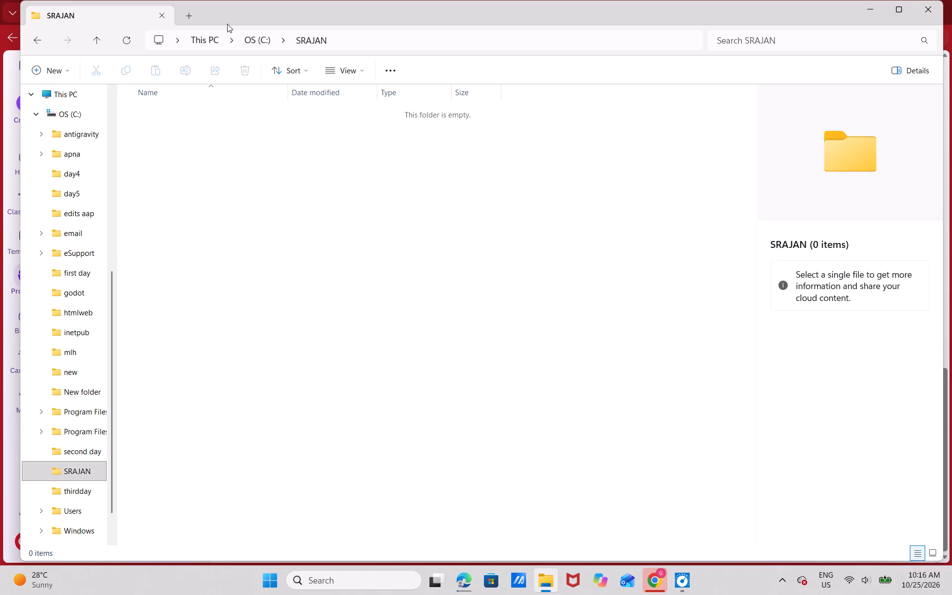
{"action": "left_click", "coordinate": [37, 38]}
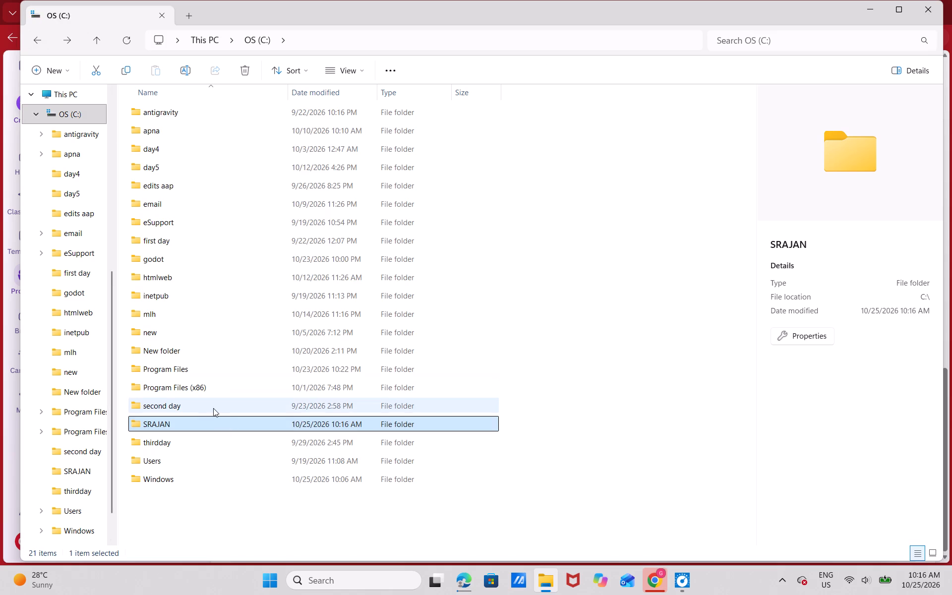
{"action": "left_click", "coordinate": [917, 7]}
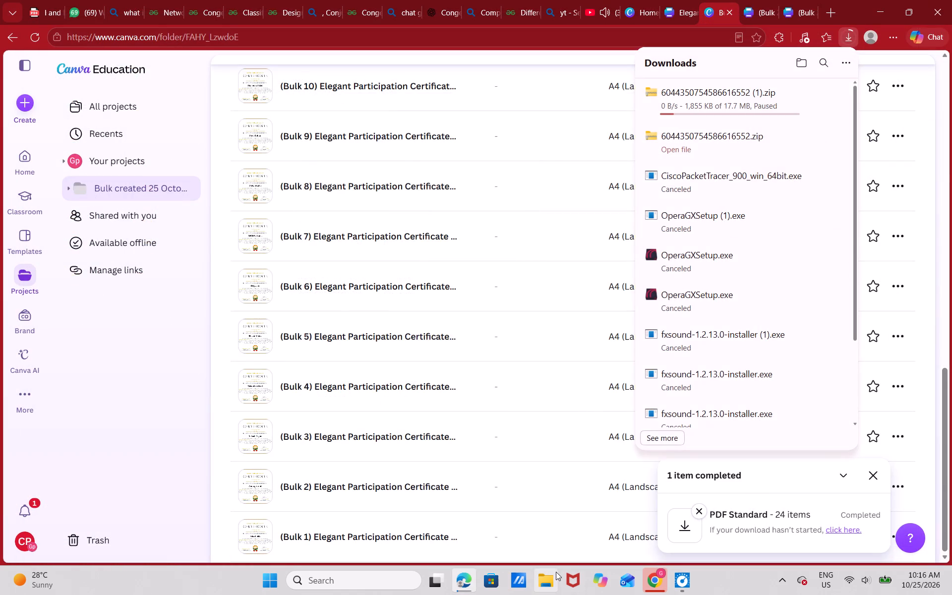
{"action": "left_click", "coordinate": [554, 574]}
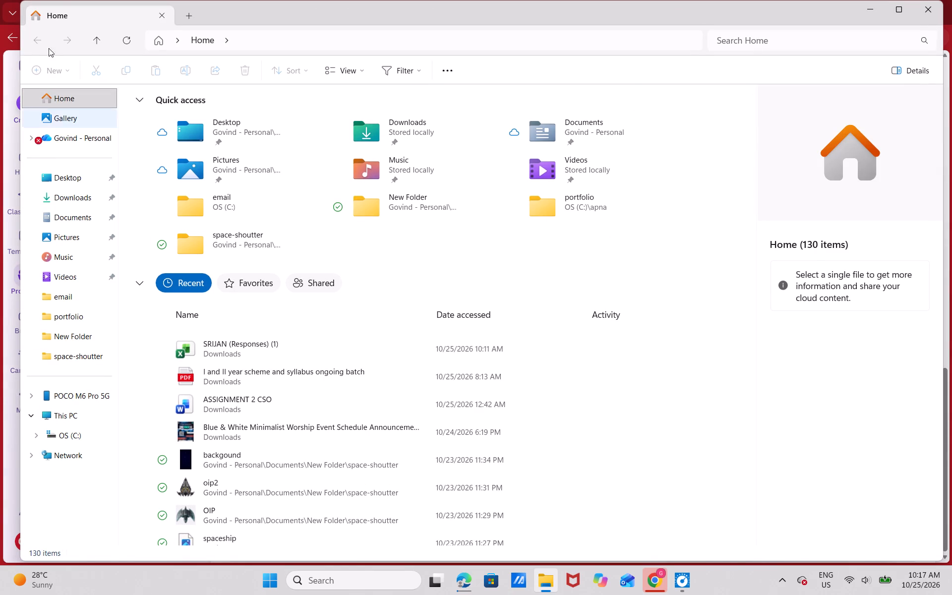
{"action": "left_click", "coordinate": [68, 194]}
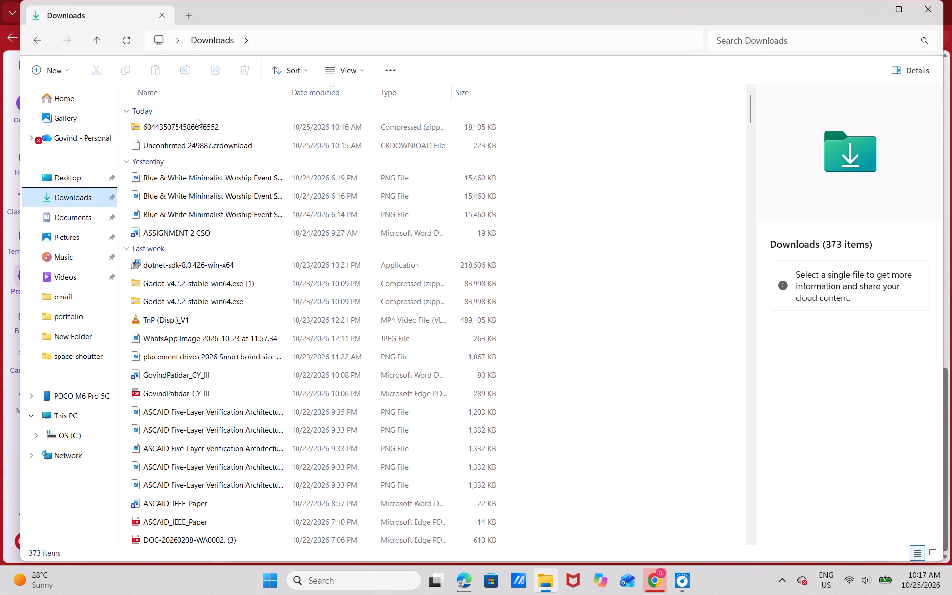
{"action": "left_click", "coordinate": [204, 123]}
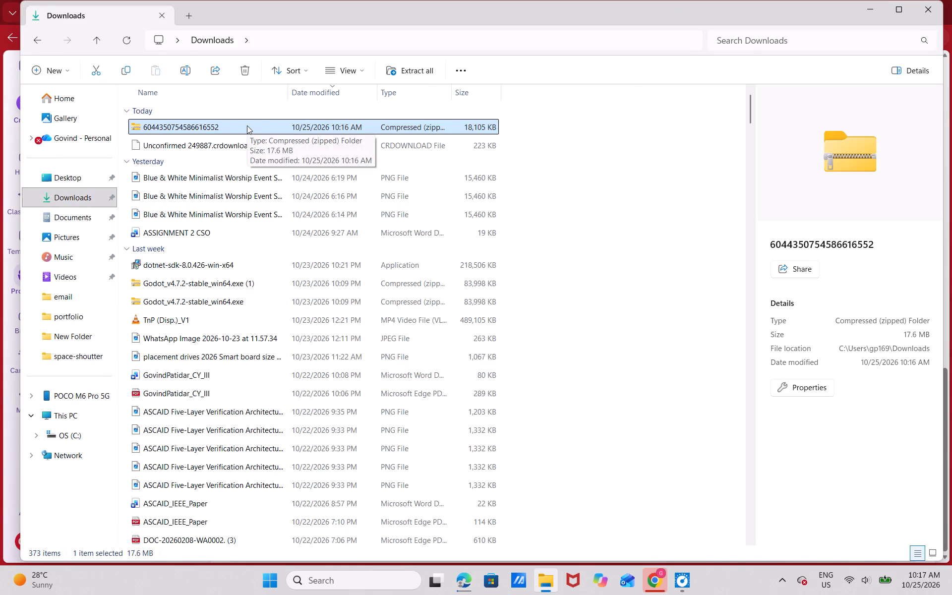
{"action": "left_click", "coordinate": [416, 74]}
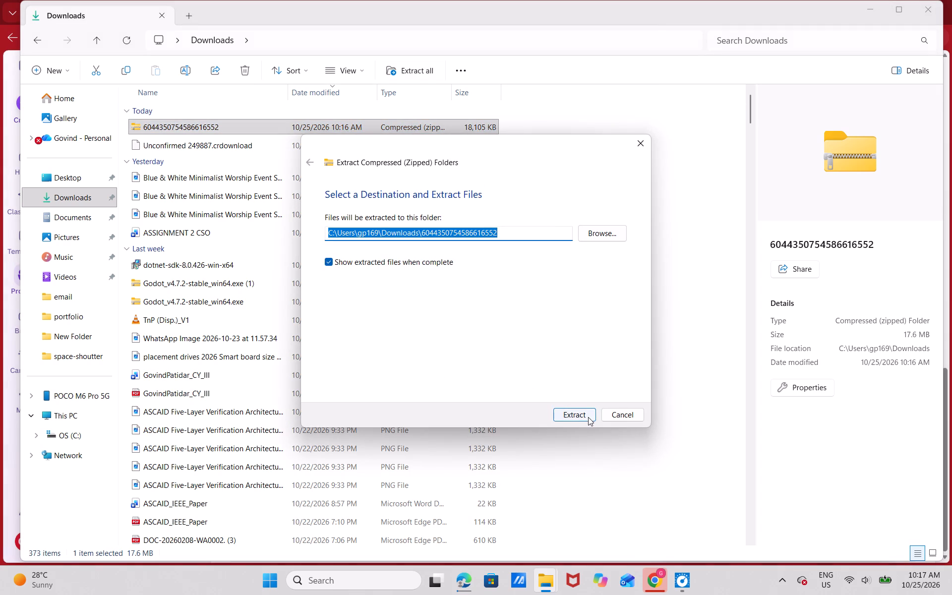
{"action": "left_click", "coordinate": [582, 416]}
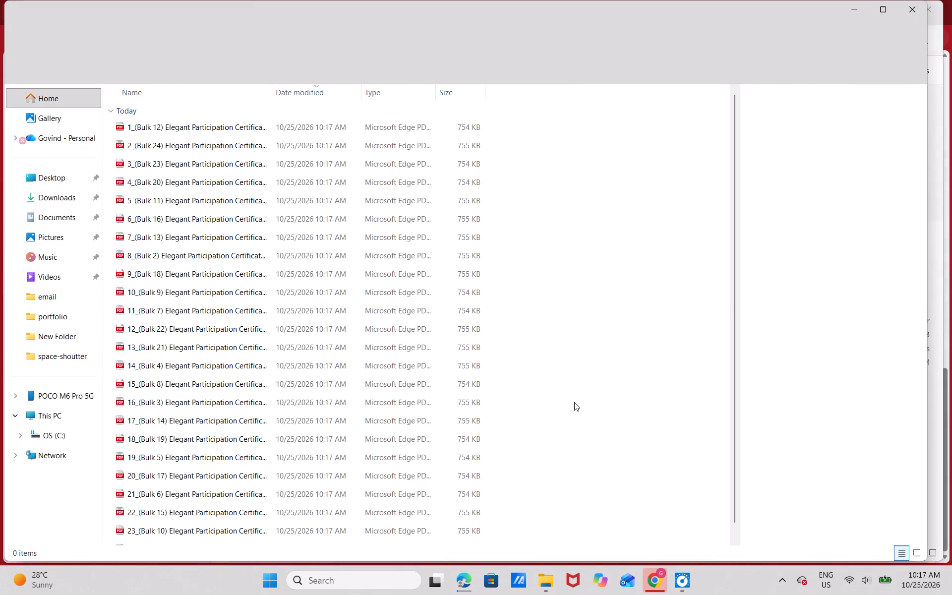
Look through the extracted certificate PDFs to check that the whole set is there.
{"action": "scroll", "coordinate": [442, 293], "scroll_direction": "down", "scroll_amount": 6}
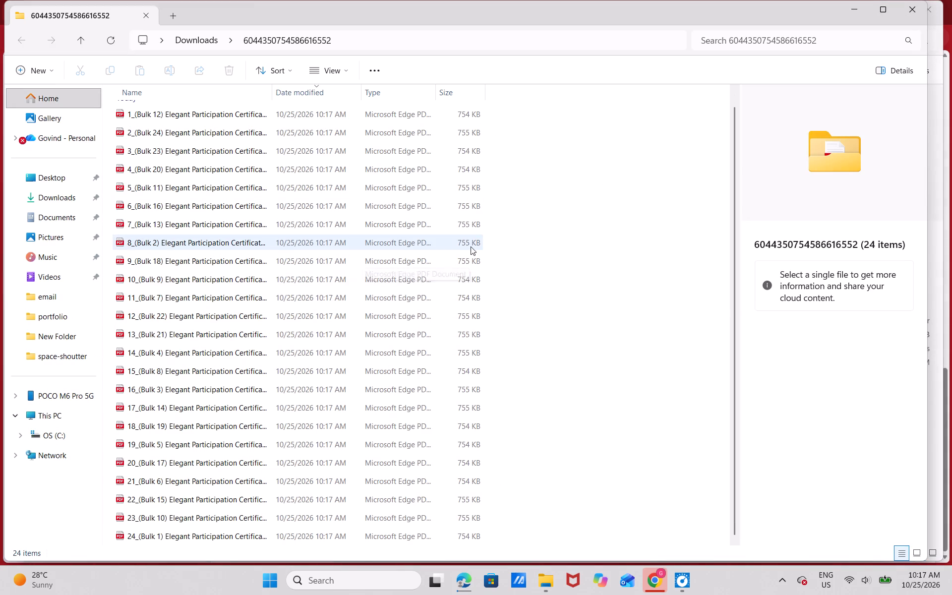
{"action": "scroll", "coordinate": [474, 248], "scroll_direction": "down", "scroll_amount": 9}
{"action": "scroll", "coordinate": [515, 263], "scroll_direction": "down", "scroll_amount": 5}
{"action": "scroll", "coordinate": [449, 222], "scroll_direction": "up", "scroll_amount": 7}
{"action": "scroll", "coordinate": [524, 279], "scroll_direction": "down", "scroll_amount": 5}
{"action": "scroll", "coordinate": [571, 362], "scroll_direction": "down", "scroll_amount": 5}
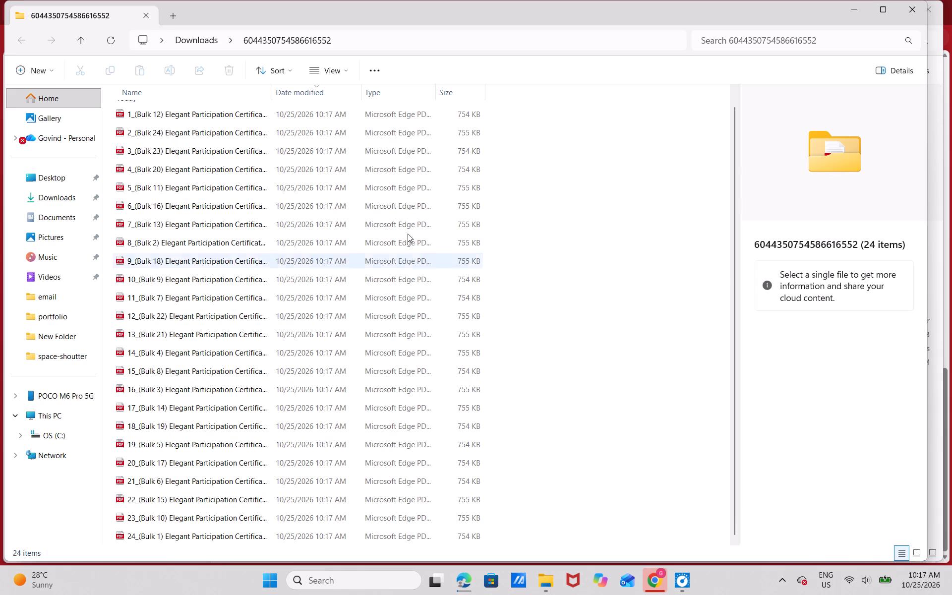
{"action": "scroll", "coordinate": [405, 232], "scroll_direction": "up", "scroll_amount": 10}
{"action": "scroll", "coordinate": [617, 277], "scroll_direction": "down", "scroll_amount": 14}
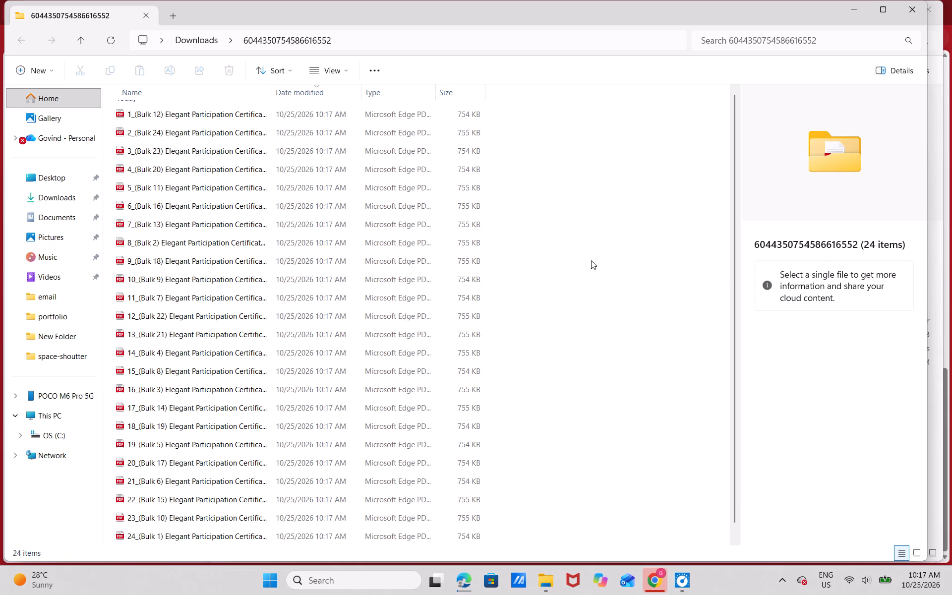
{"action": "scroll", "coordinate": [588, 255], "scroll_direction": "up", "scroll_amount": 4}
{"action": "scroll", "coordinate": [612, 197], "scroll_direction": "up", "scroll_amount": 1}
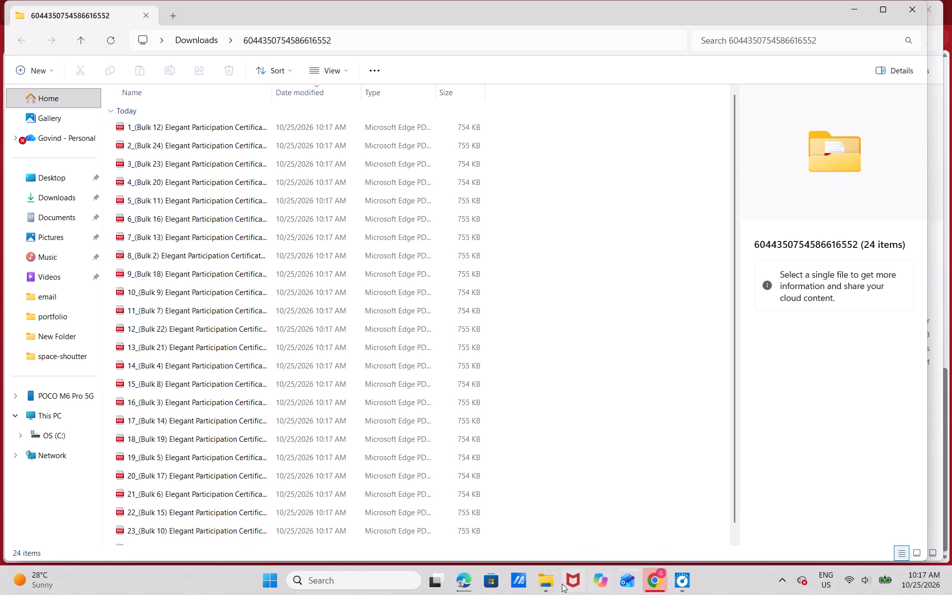
{"action": "left_click", "coordinate": [463, 581]}
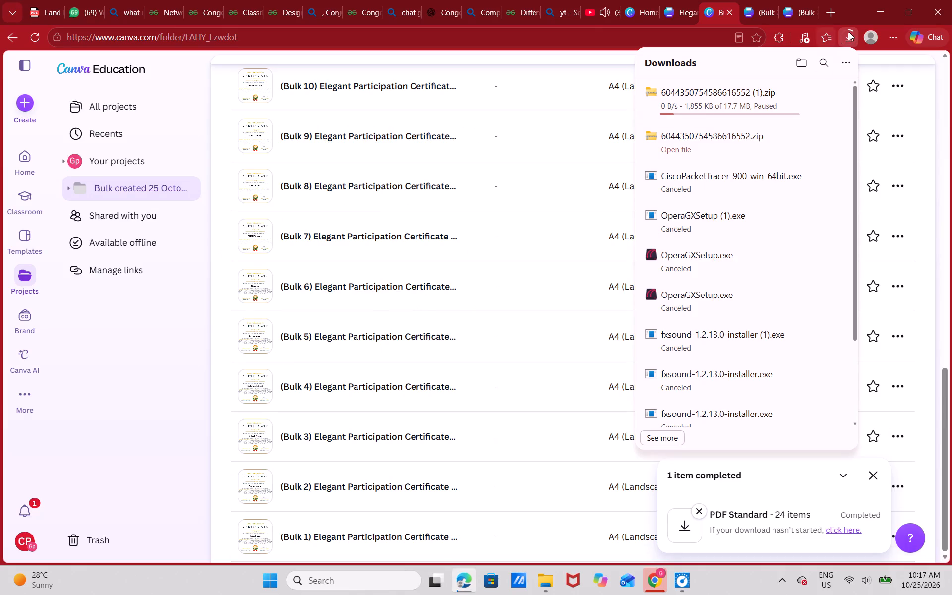
{"action": "left_click", "coordinate": [830, 101]}
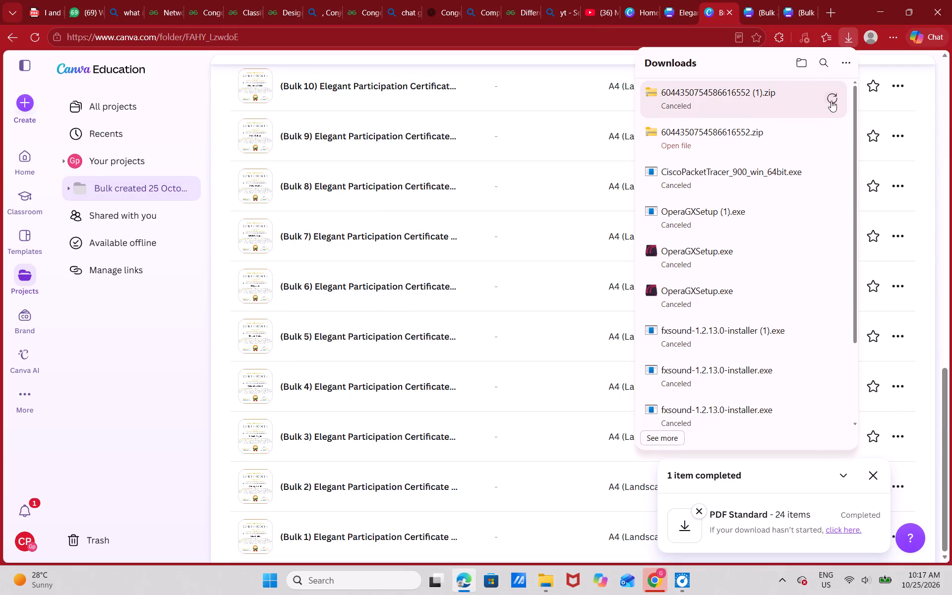
Switch to browser Profile 3 and open Google Drive through a web search for "drive", closing the search results.
{"action": "left_click", "coordinate": [864, 33]}
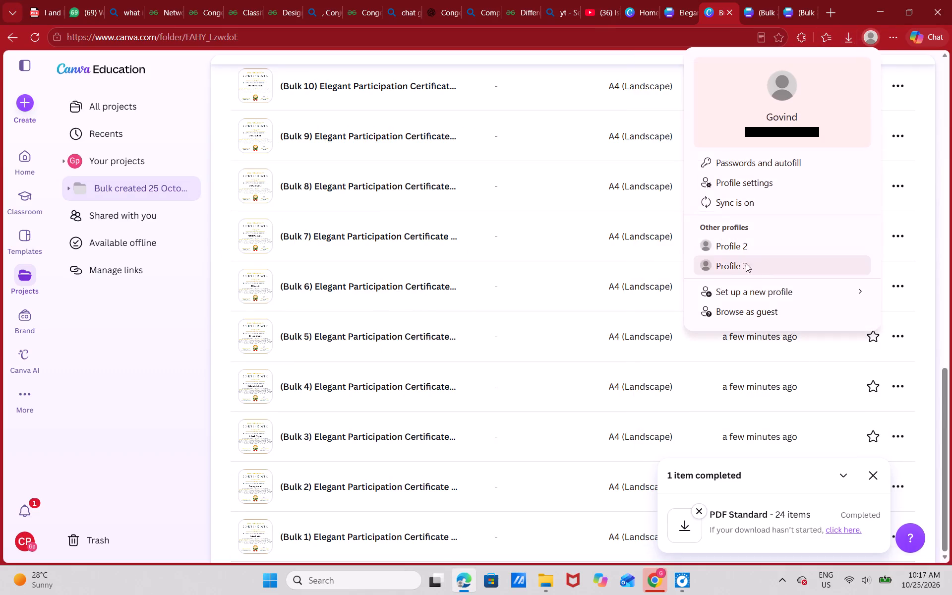
{"action": "left_click", "coordinate": [752, 265]}
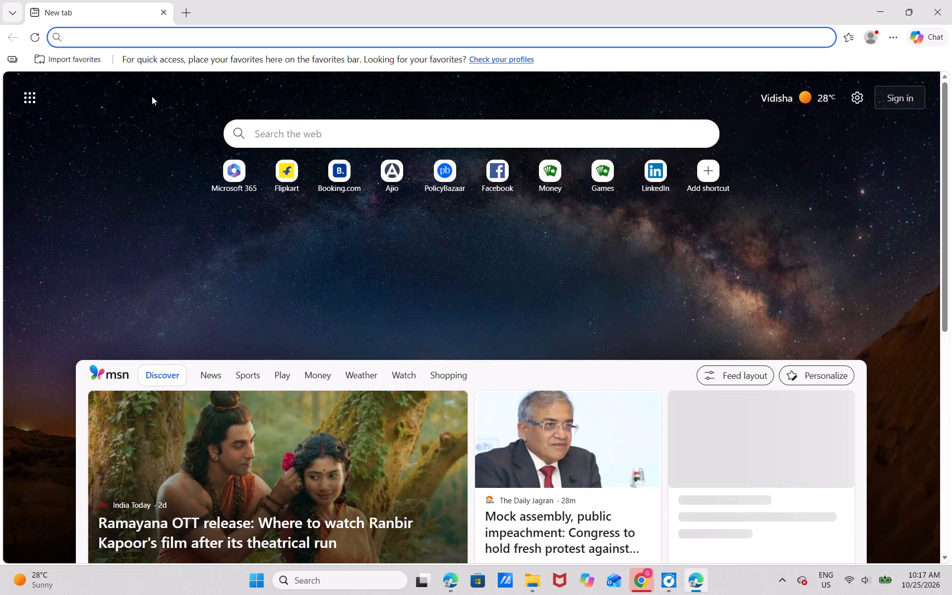
{"action": "left_click", "coordinate": [576, 136]}
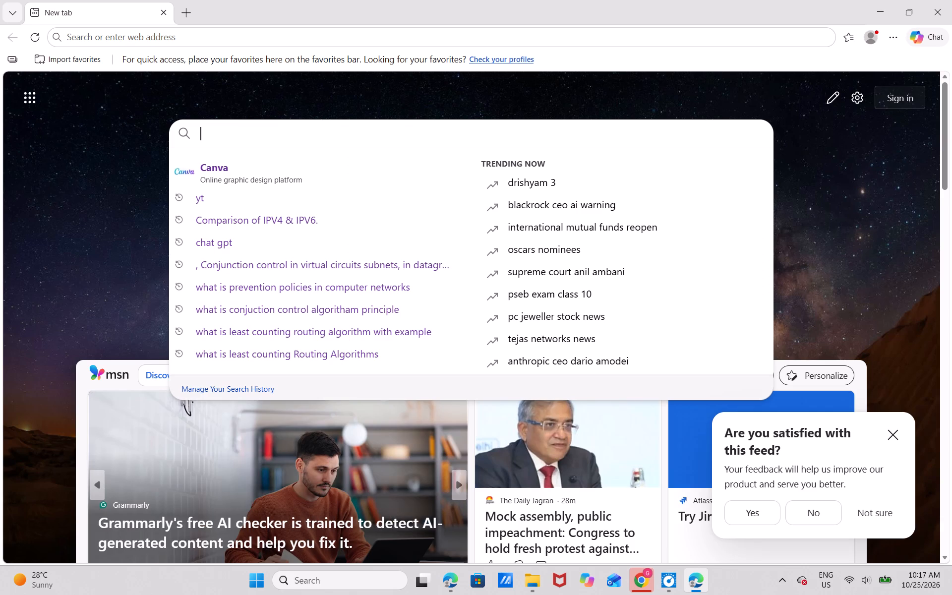
{"action": "type", "text": "drive"}
{"action": "key", "text": "Return"}
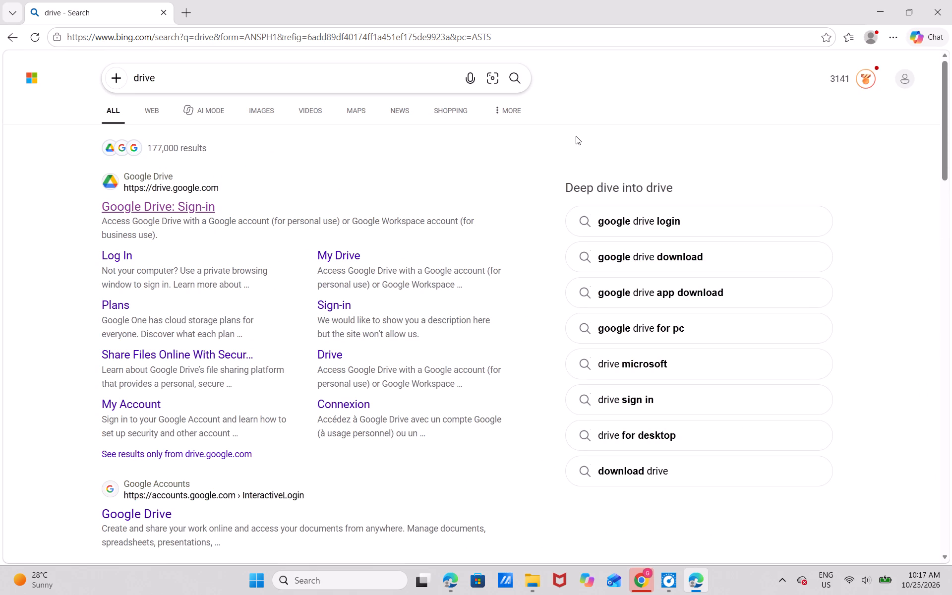
{"action": "left_click", "coordinate": [190, 176]}
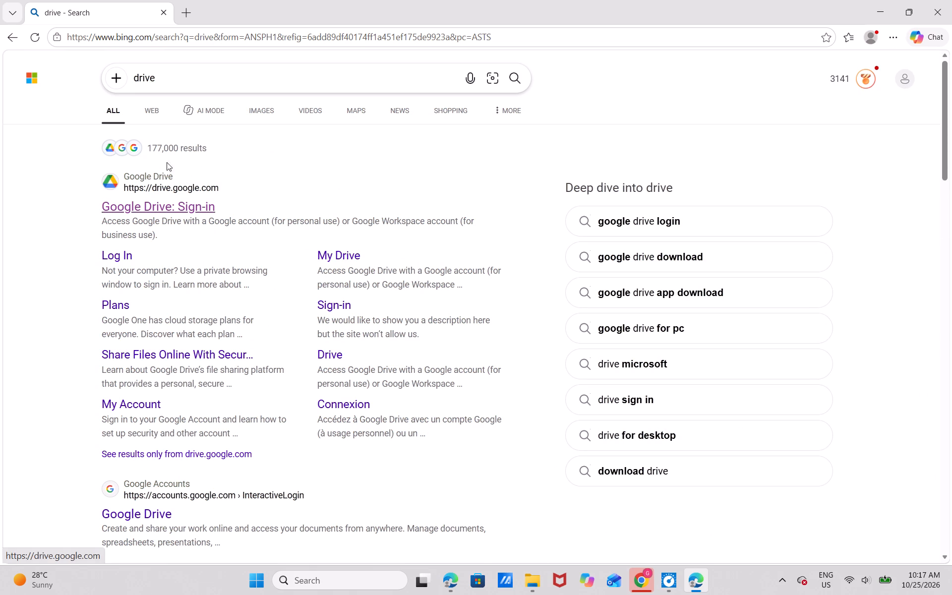
{"action": "left_click", "coordinate": [155, 192]}
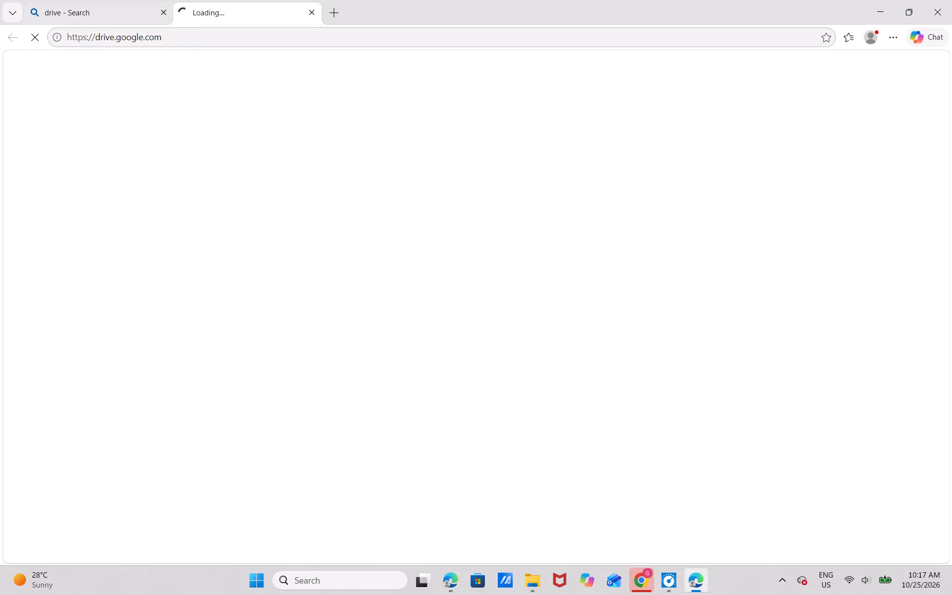
{"action": "left_click", "coordinate": [163, 13]}
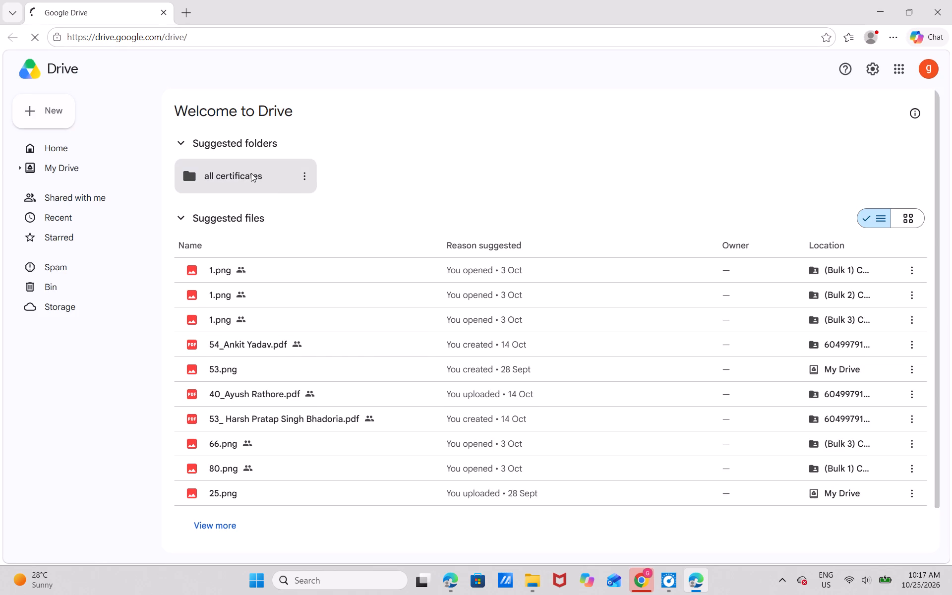
Create a folder named srajan inside the all certificates folder in Google Drive.
{"action": "double_click", "coordinate": [249, 173]}
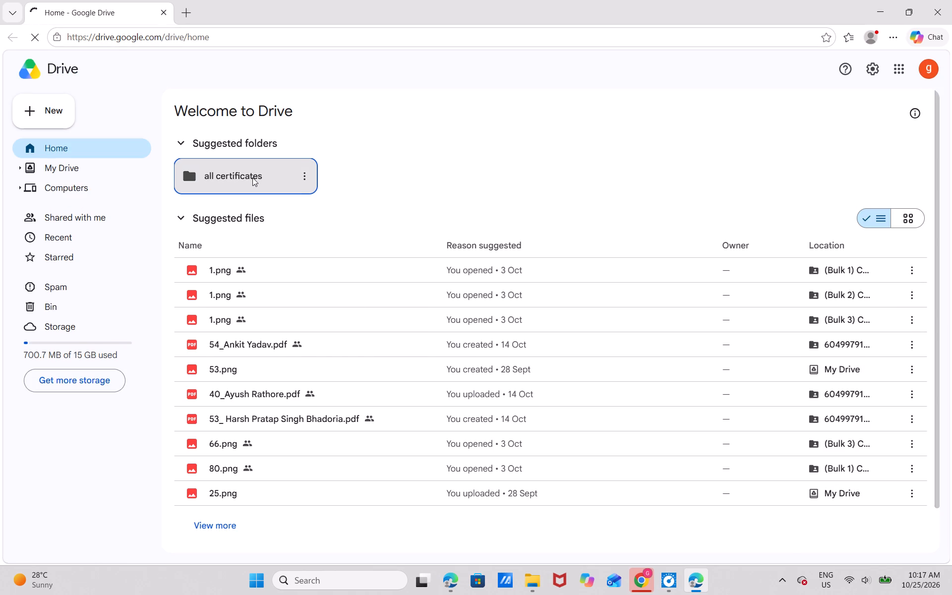
{"action": "double_click", "coordinate": [252, 178]}
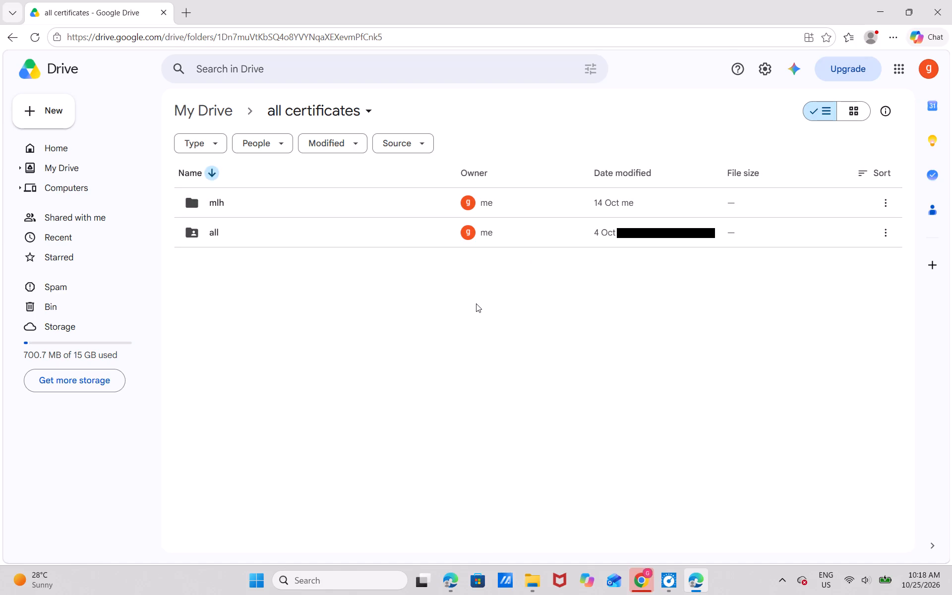
{"action": "right_click", "coordinate": [476, 304]}
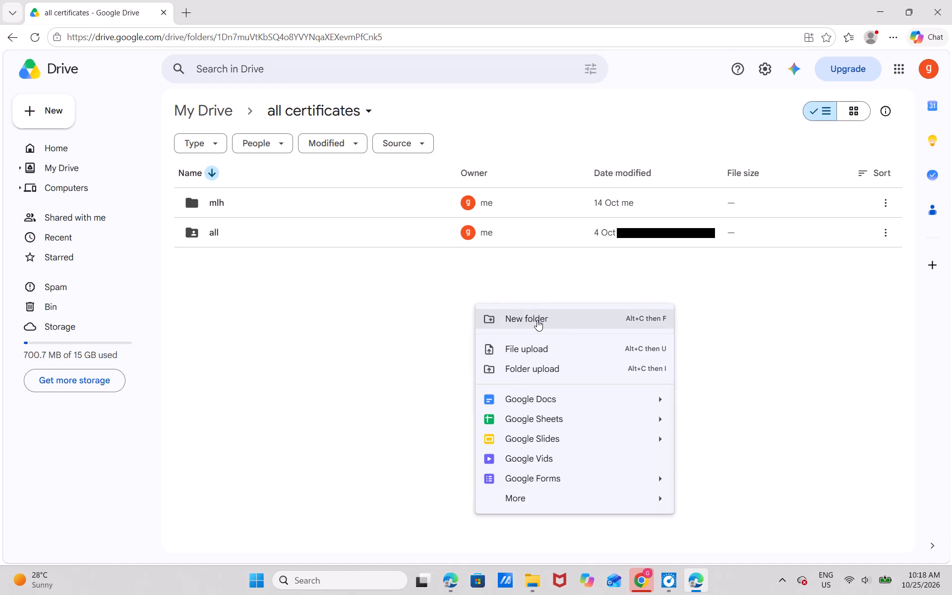
{"action": "left_click", "coordinate": [537, 320]}
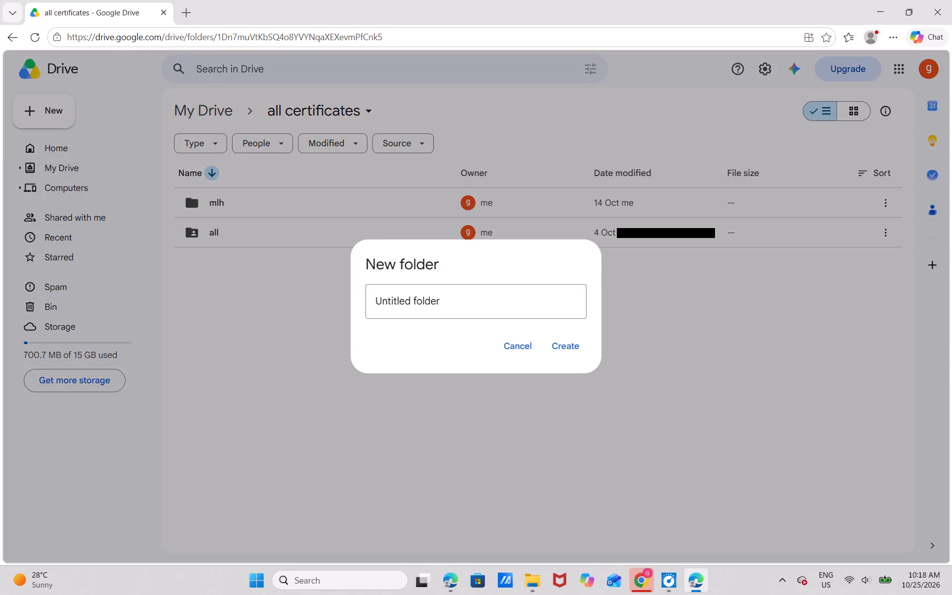
{"action": "key", "text": "BackSpace"}
{"action": "type", "text": "srajan"}
{"action": "key", "text": "Return"}
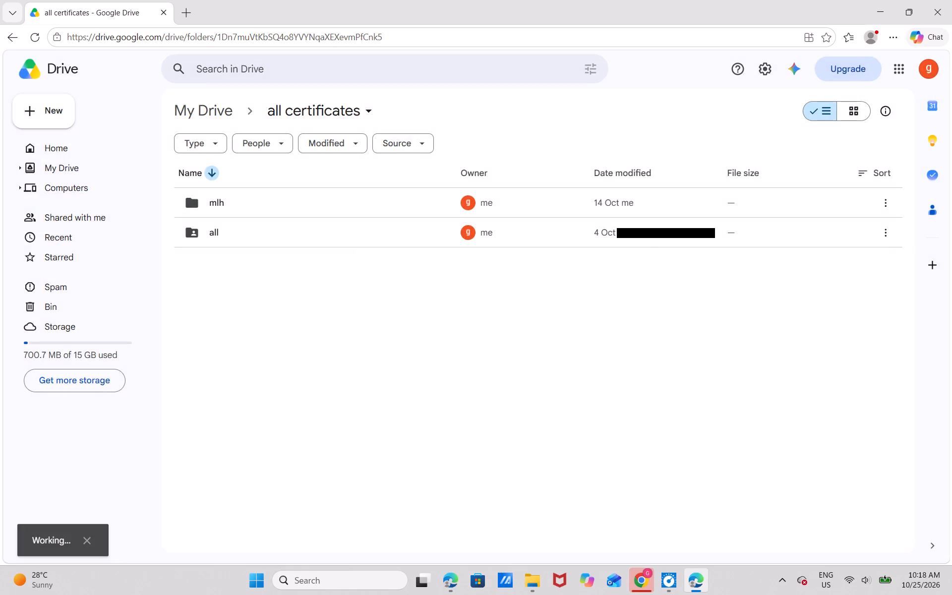
Open the srajan folder inside all certificates.
{"action": "double_click", "coordinate": [421, 205]}
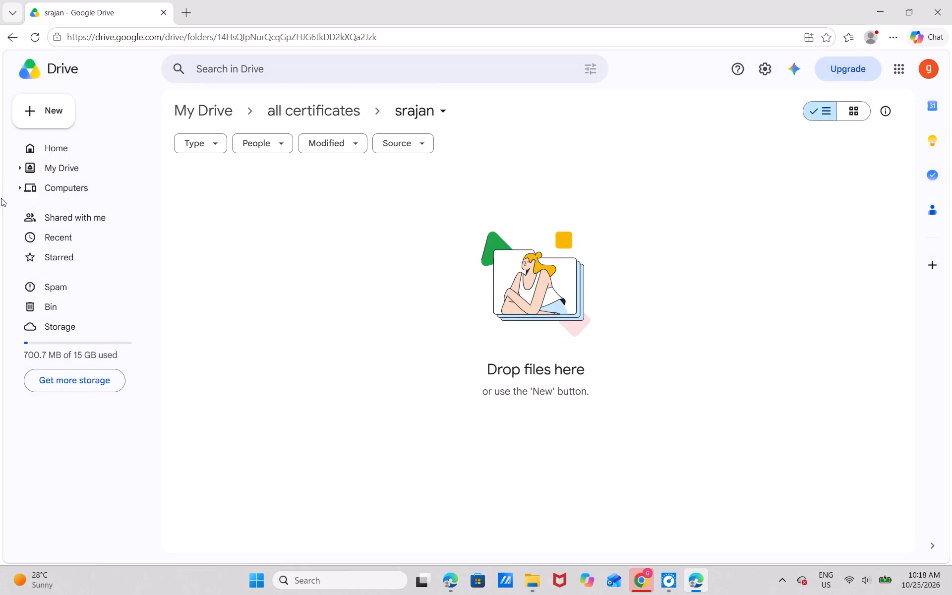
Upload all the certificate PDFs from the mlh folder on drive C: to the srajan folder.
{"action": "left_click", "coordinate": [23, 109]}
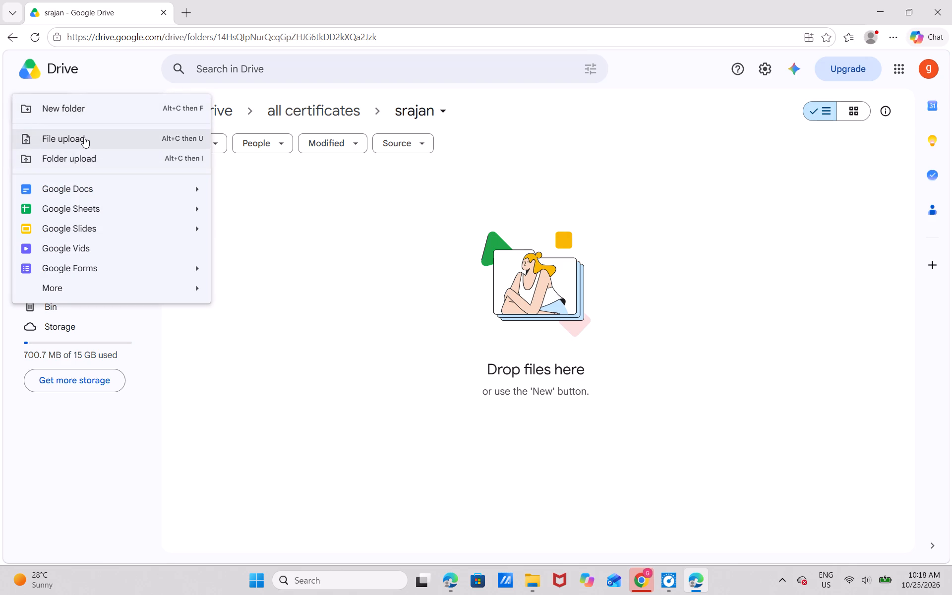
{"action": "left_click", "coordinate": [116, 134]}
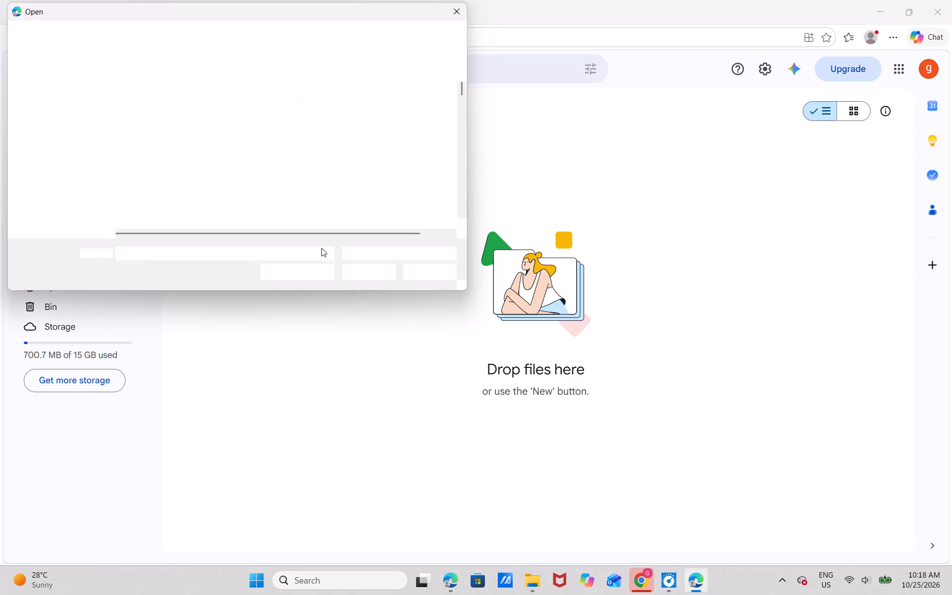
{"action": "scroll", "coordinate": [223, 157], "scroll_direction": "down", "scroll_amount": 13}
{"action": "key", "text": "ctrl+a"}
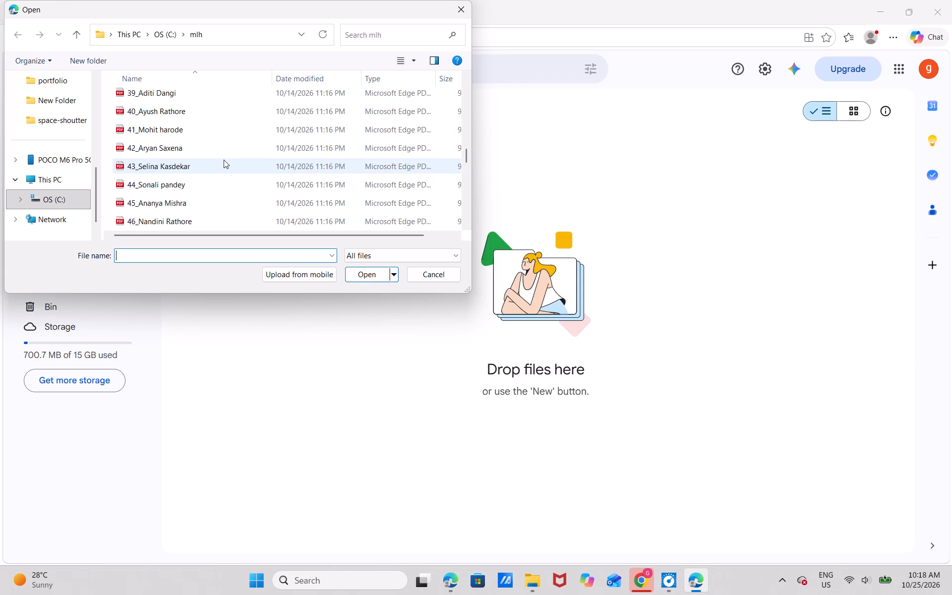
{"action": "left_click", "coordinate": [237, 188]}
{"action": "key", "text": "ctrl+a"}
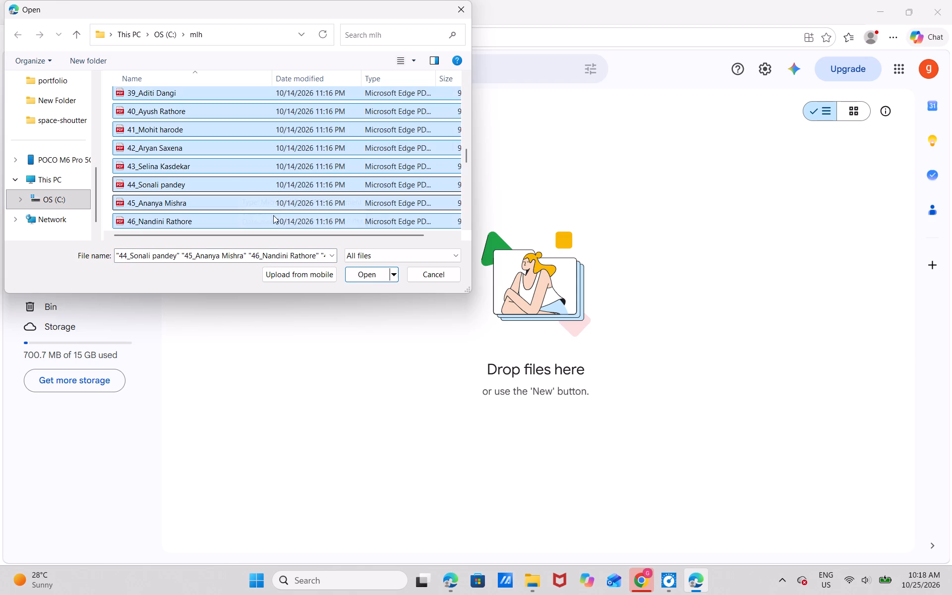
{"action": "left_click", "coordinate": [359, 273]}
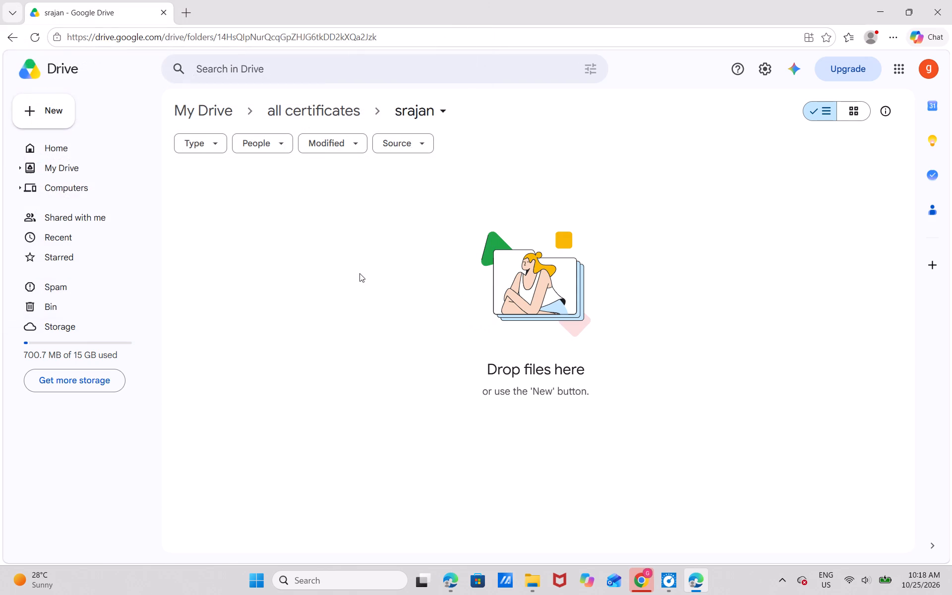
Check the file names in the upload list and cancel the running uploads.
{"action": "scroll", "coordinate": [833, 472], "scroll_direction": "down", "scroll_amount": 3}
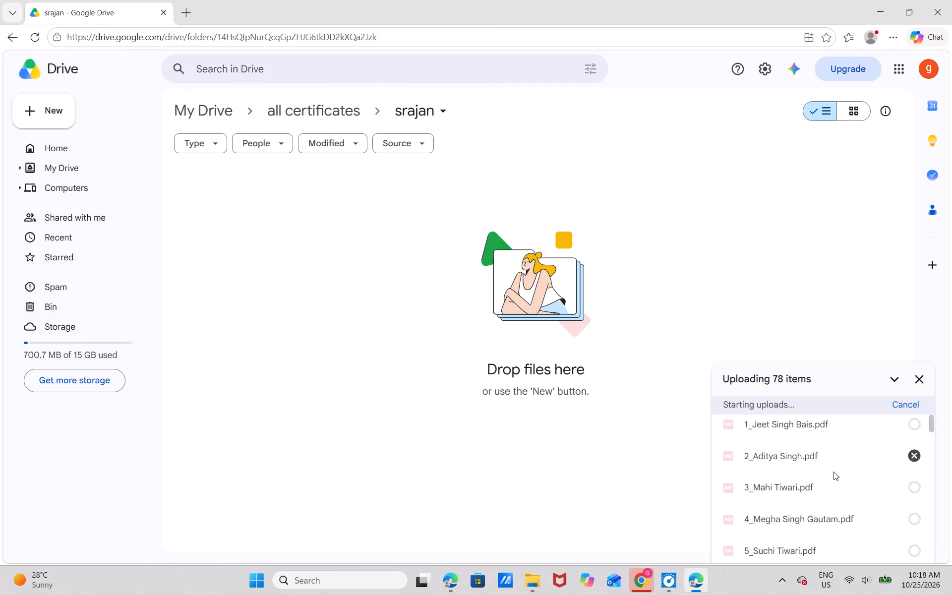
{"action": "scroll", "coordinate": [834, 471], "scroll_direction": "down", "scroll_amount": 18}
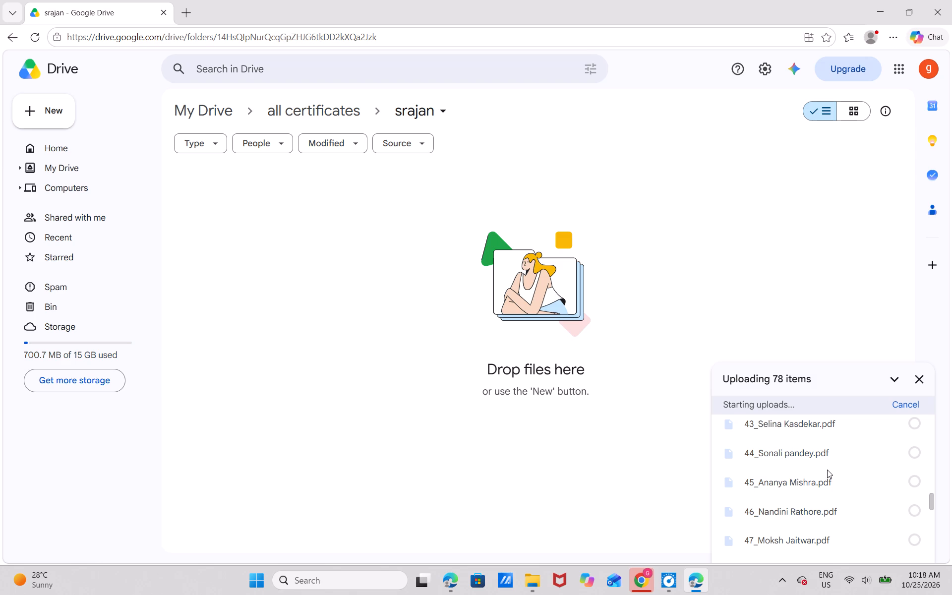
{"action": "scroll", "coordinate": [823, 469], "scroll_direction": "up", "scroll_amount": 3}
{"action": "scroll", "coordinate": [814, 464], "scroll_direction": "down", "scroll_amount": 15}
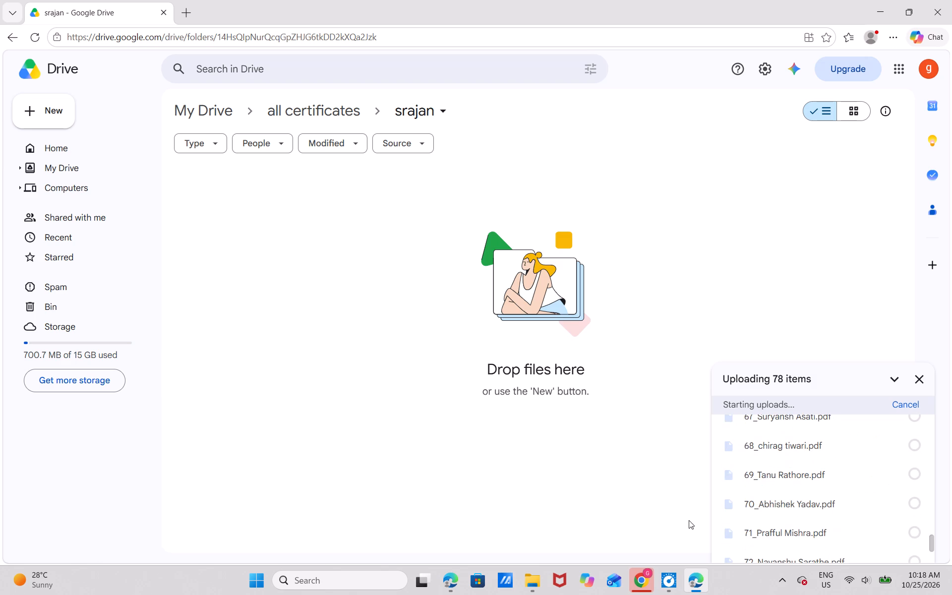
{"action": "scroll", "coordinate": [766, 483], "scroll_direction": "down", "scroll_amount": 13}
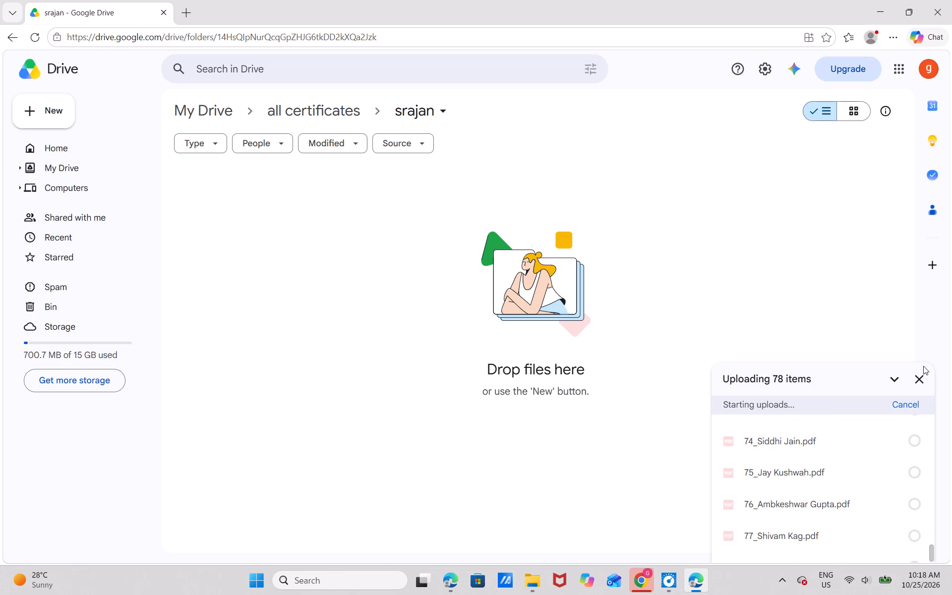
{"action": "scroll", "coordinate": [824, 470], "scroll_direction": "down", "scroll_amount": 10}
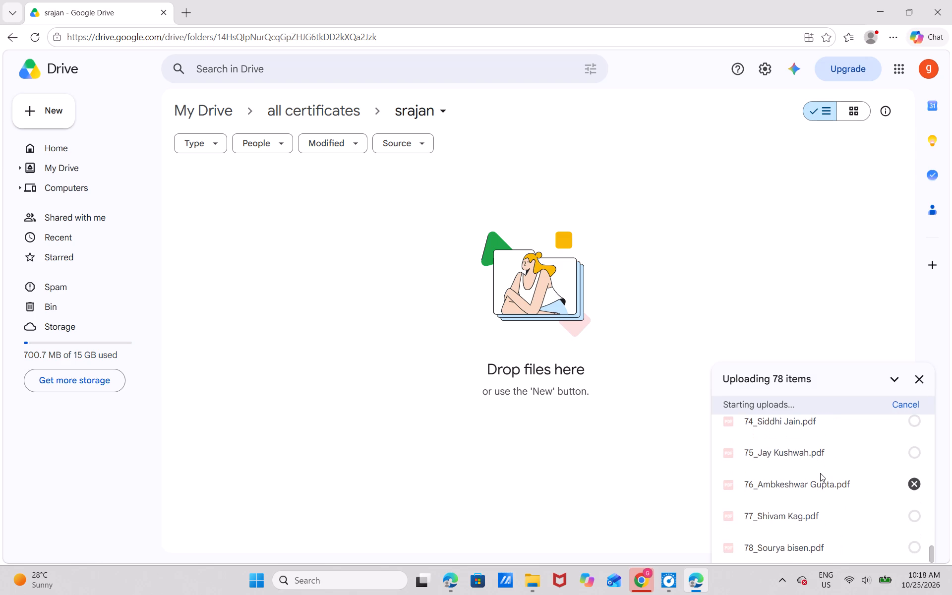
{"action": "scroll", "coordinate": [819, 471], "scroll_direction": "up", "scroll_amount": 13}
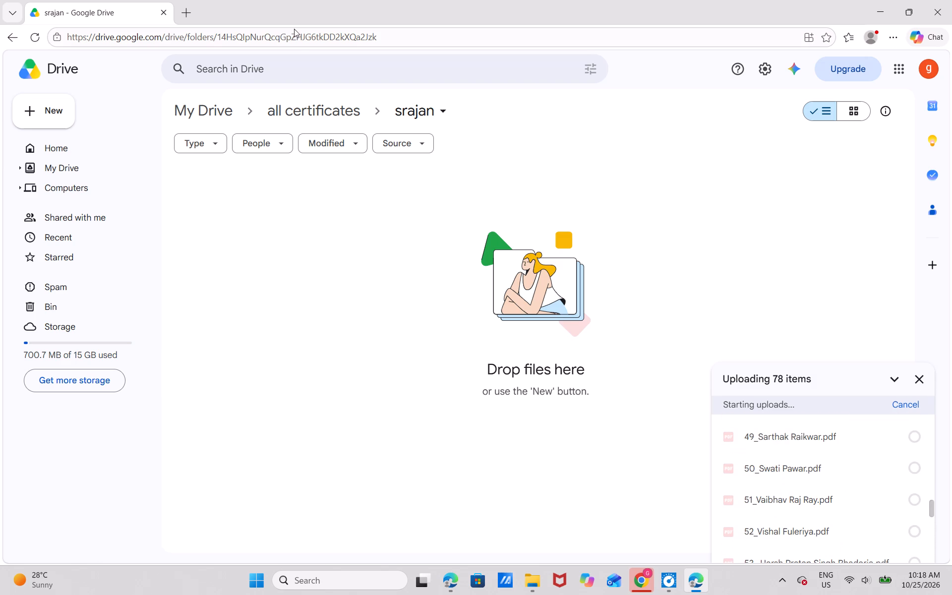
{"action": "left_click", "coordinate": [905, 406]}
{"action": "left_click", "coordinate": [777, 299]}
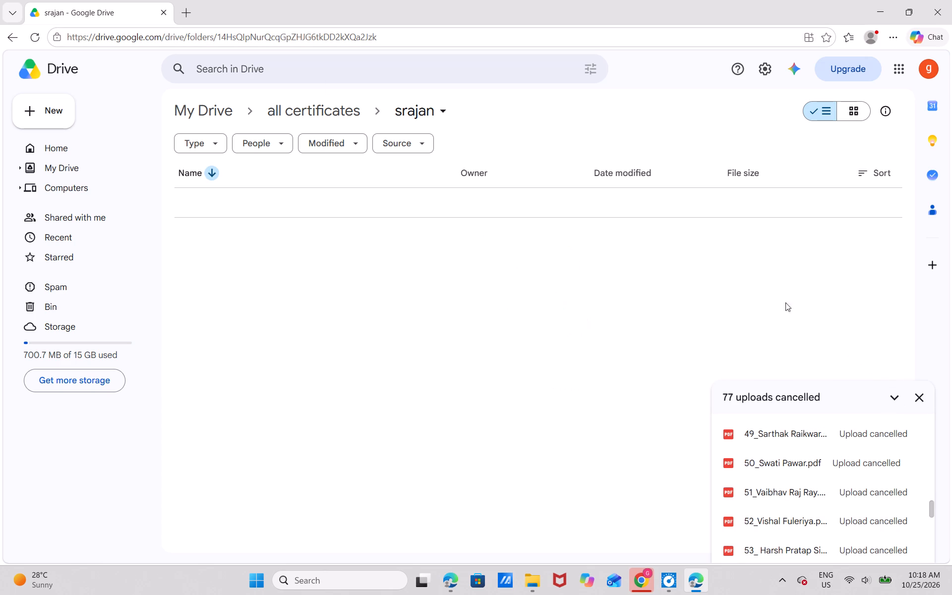
Preview one of the uploaded certificates to check which event it belongs to, and close the preview.
{"action": "double_click", "coordinate": [319, 207]}
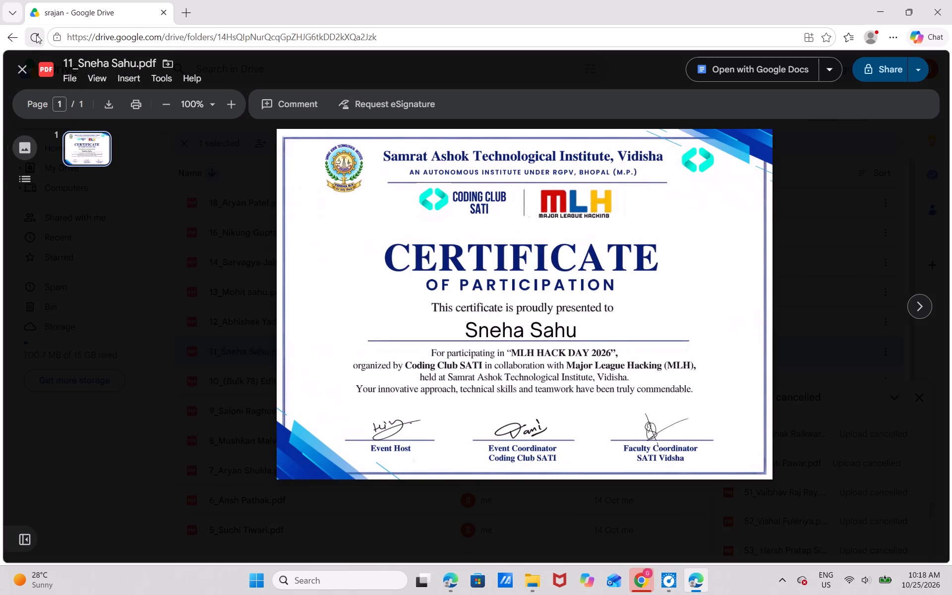
{"action": "left_click", "coordinate": [17, 63]}
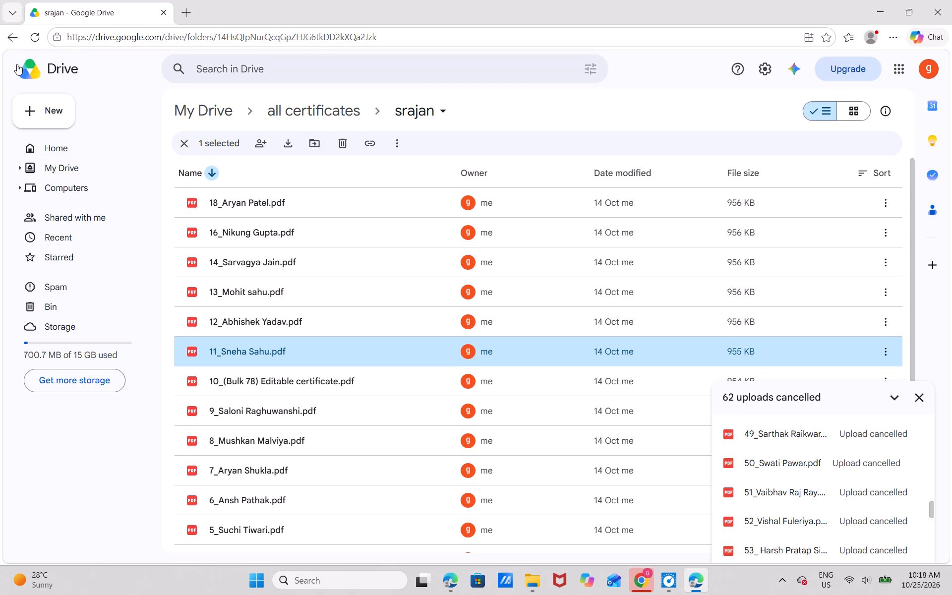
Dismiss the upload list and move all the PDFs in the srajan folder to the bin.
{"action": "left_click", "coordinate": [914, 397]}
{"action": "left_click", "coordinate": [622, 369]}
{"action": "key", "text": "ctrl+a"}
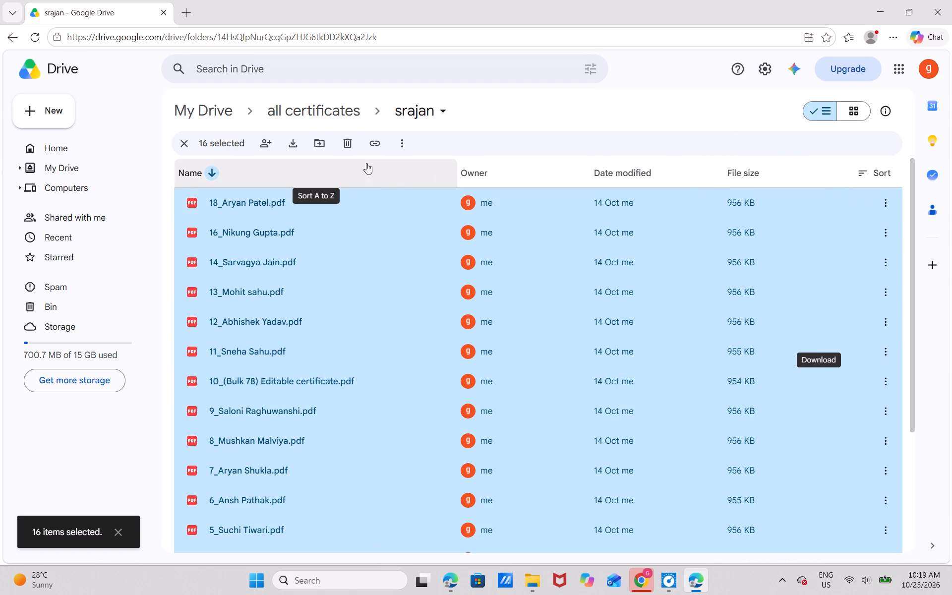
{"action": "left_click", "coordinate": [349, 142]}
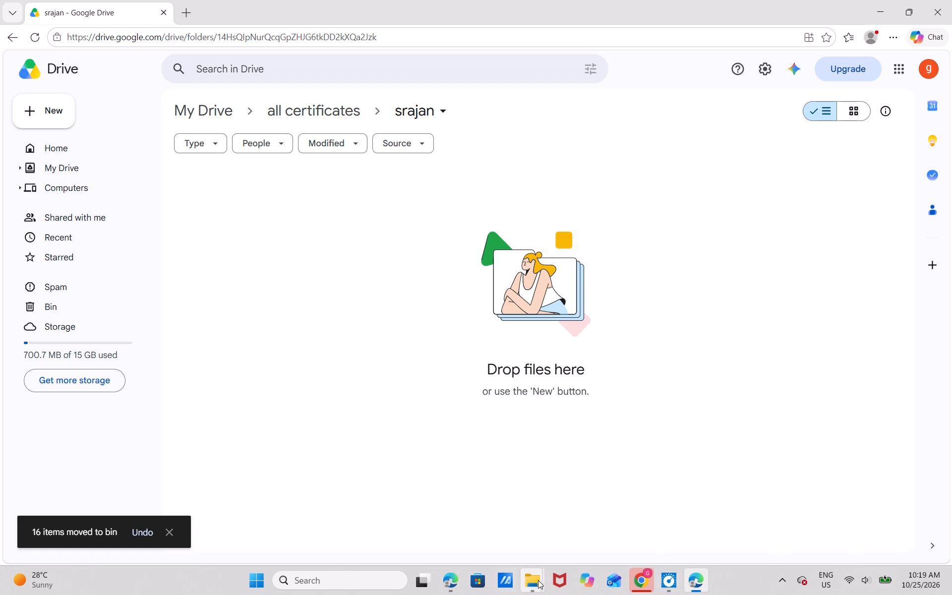
{"action": "left_click", "coordinate": [523, 581]}
{"action": "left_click", "coordinate": [587, 514]}
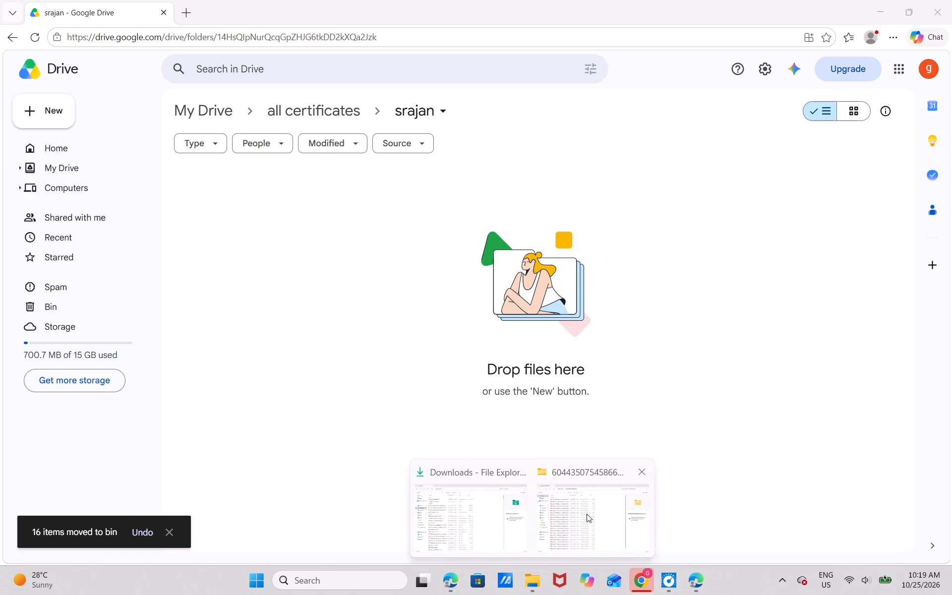
{"action": "scroll", "coordinate": [492, 342], "scroll_direction": "down", "scroll_amount": 11}
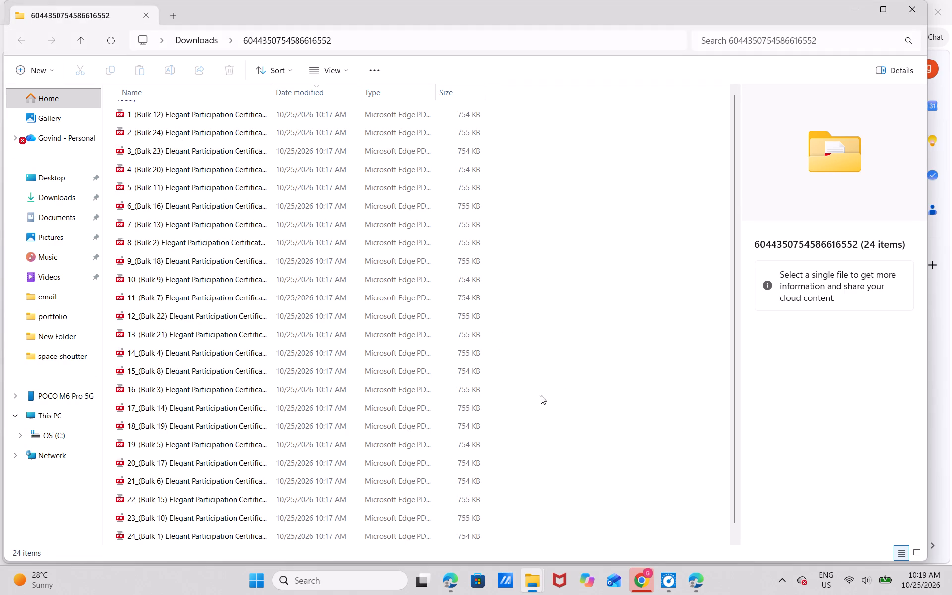
{"action": "left_click_drag", "start_coordinate": [538, 399], "coordinate": [550, 406]}
{"action": "left_click", "coordinate": [416, 380]}
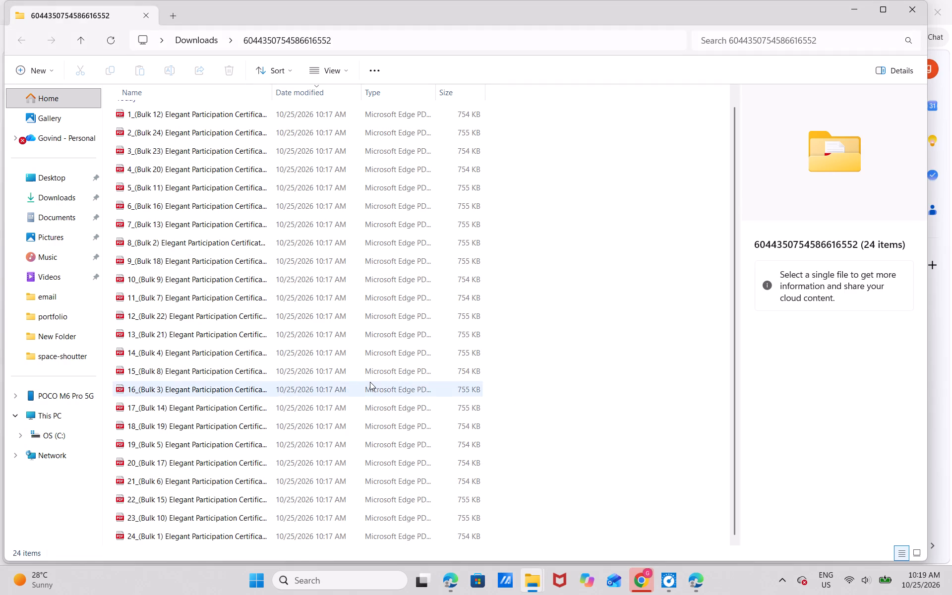
{"action": "left_click", "coordinate": [370, 382]}
{"action": "key", "text": "ctrl+a"}
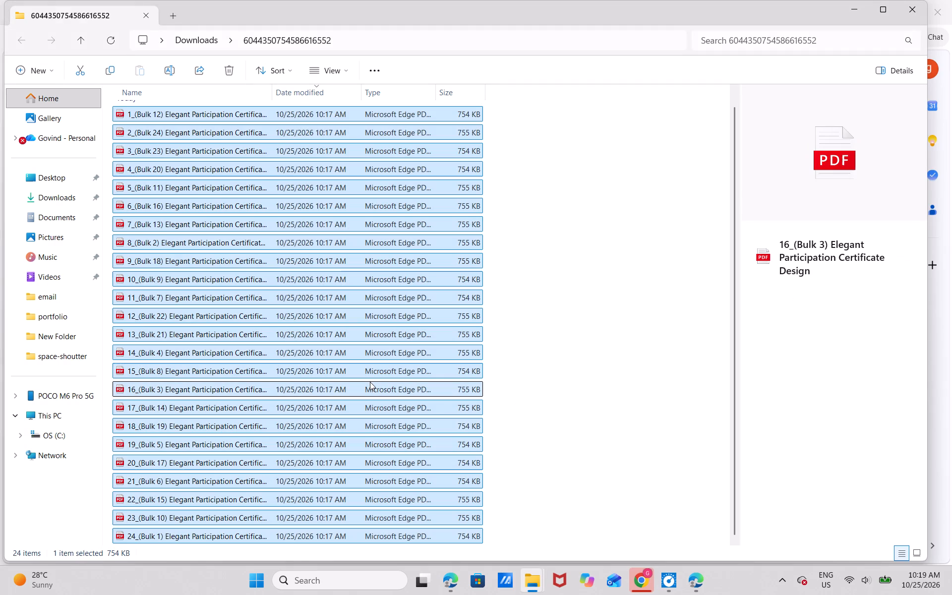
{"action": "key", "text": "ctrl+c"}
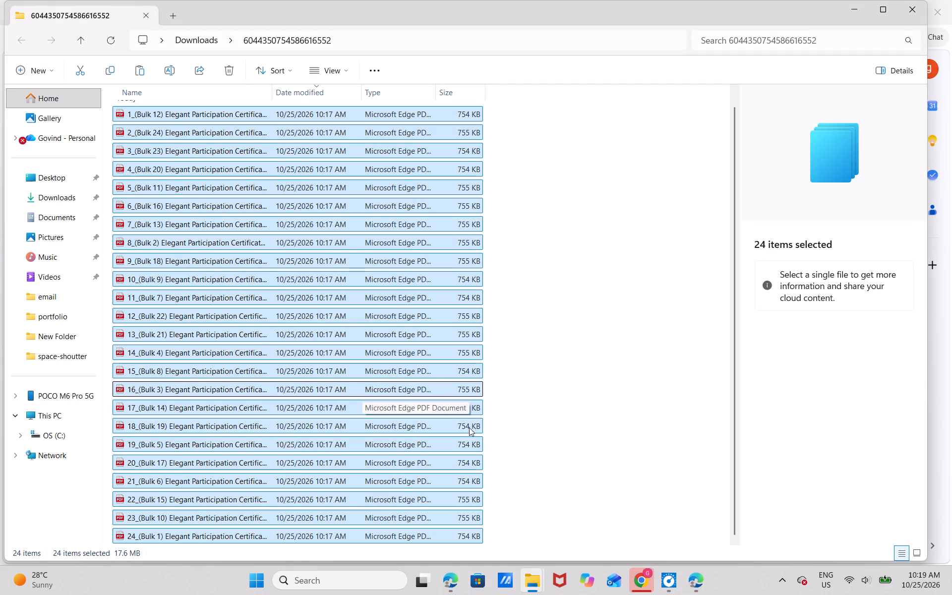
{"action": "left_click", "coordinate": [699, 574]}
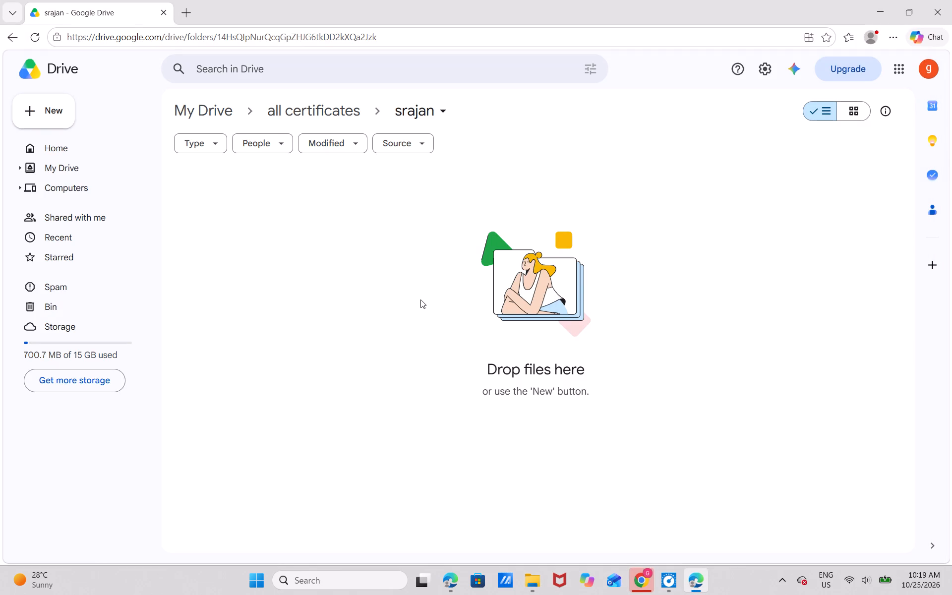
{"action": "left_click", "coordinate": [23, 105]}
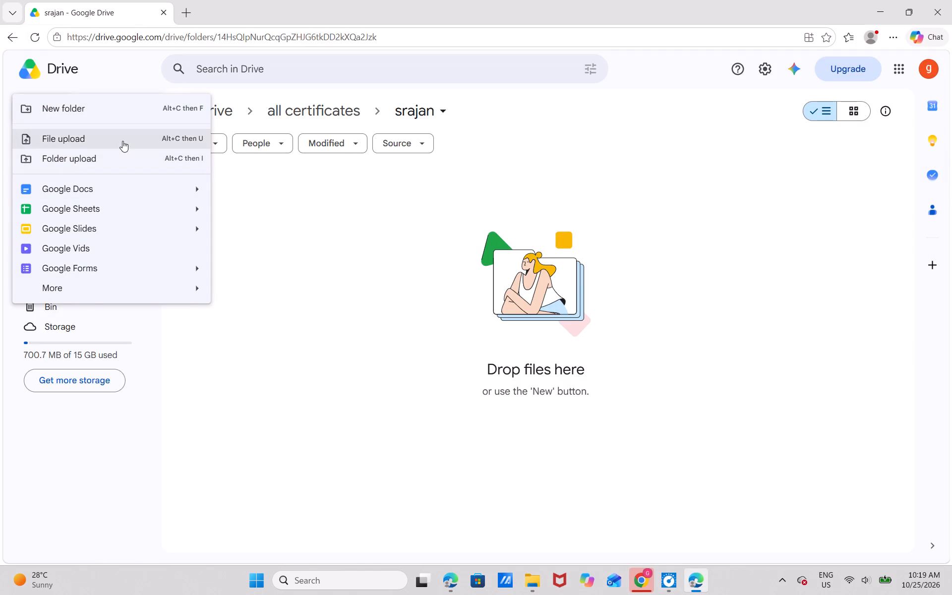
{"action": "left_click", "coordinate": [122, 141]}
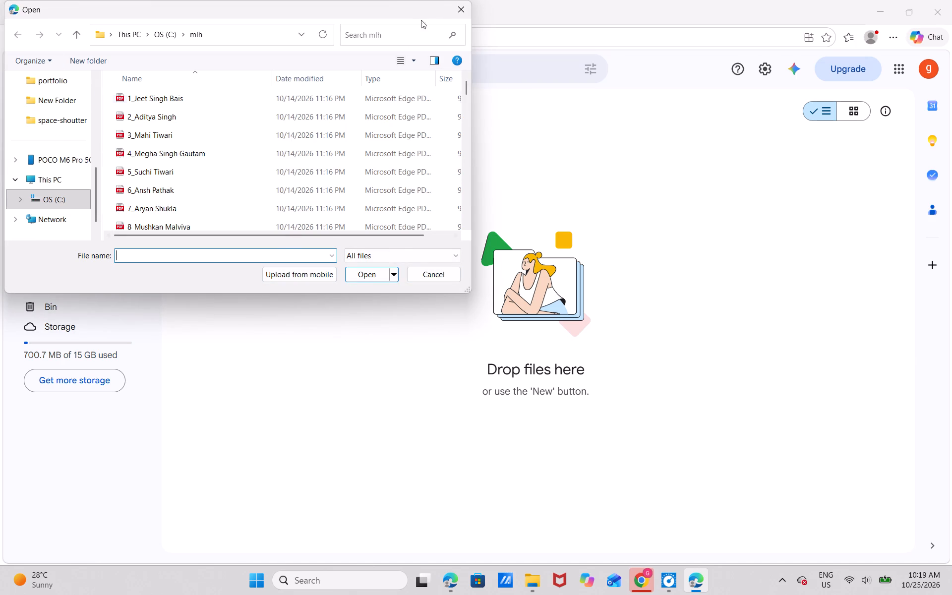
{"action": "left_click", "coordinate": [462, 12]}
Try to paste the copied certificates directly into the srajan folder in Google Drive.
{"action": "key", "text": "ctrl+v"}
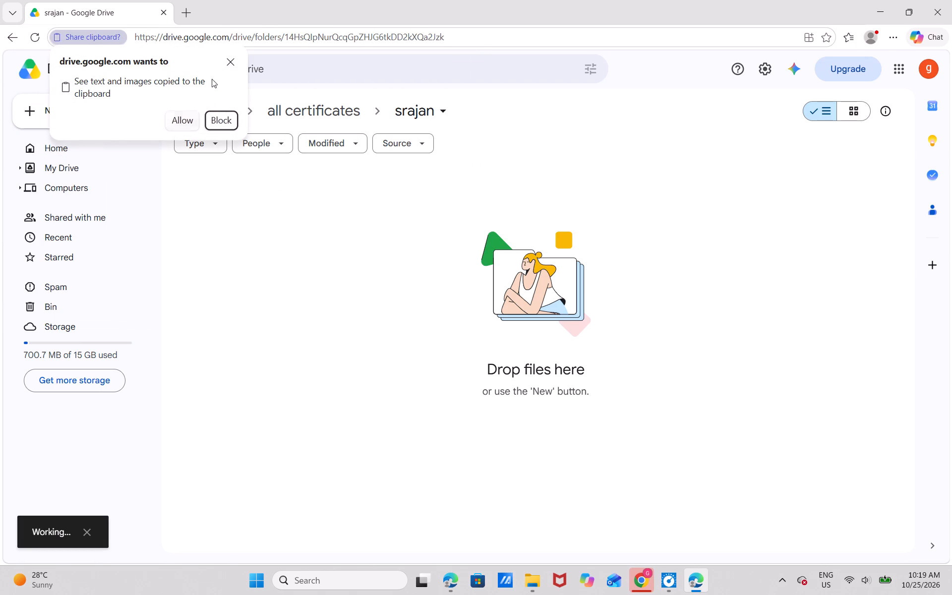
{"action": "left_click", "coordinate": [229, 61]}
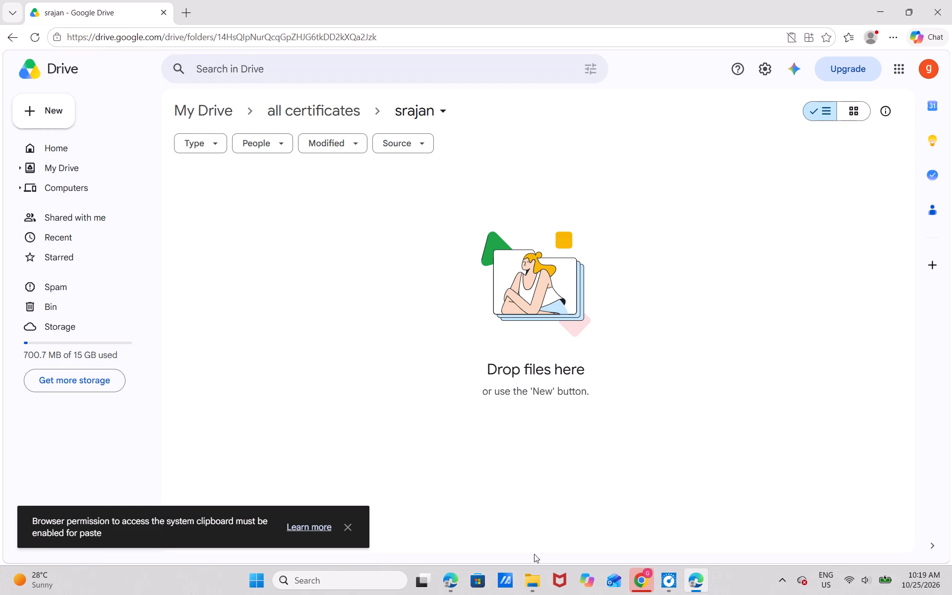
Switch to File Explorer and paste the copied certificate PDFs into the SRAJAN folder on drive C:.
{"action": "left_click", "coordinate": [536, 579]}
{"action": "left_click", "coordinate": [550, 542]}
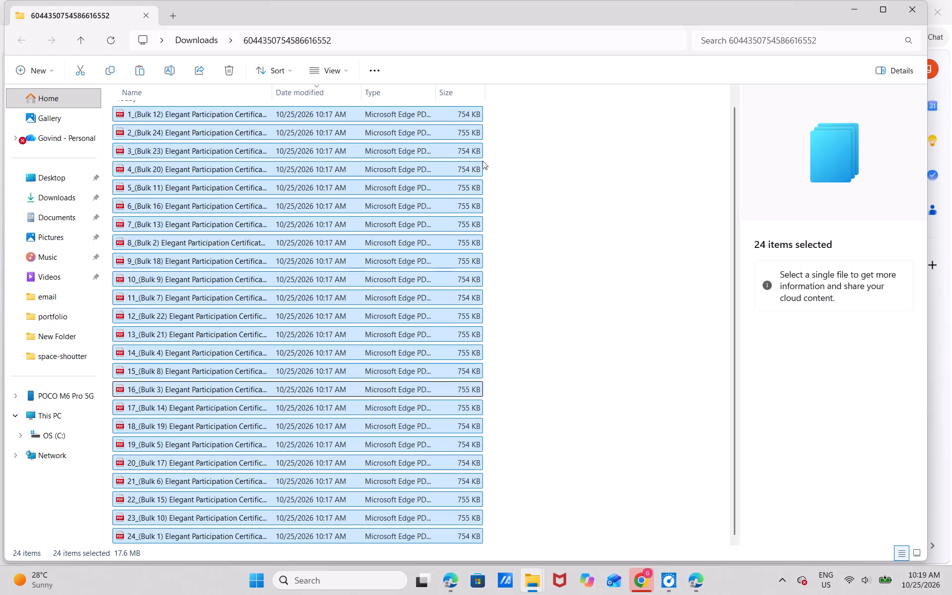
{"action": "scroll", "coordinate": [571, 240], "scroll_direction": "down", "scroll_amount": 4}
{"action": "left_click", "coordinate": [47, 434]}
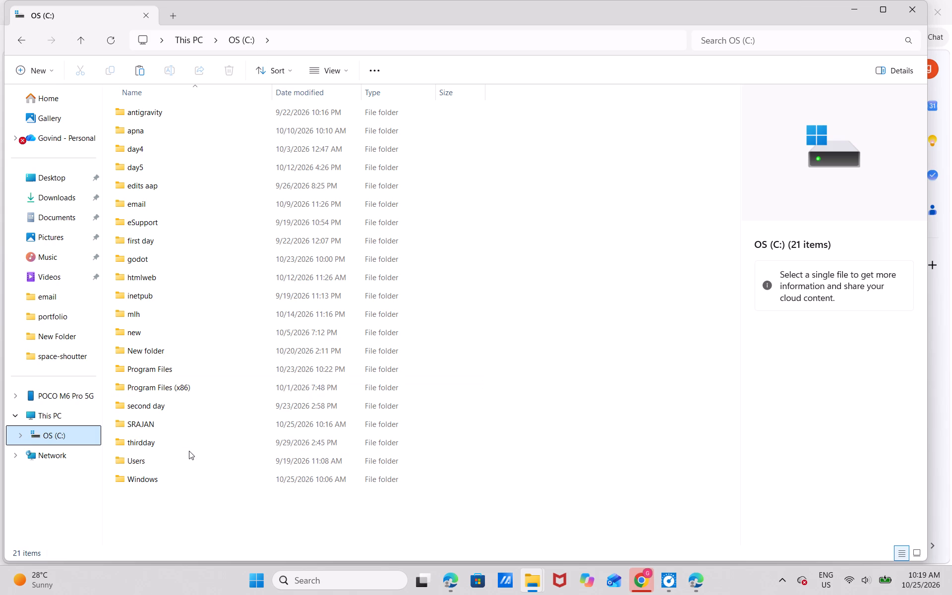
{"action": "double_click", "coordinate": [197, 429]}
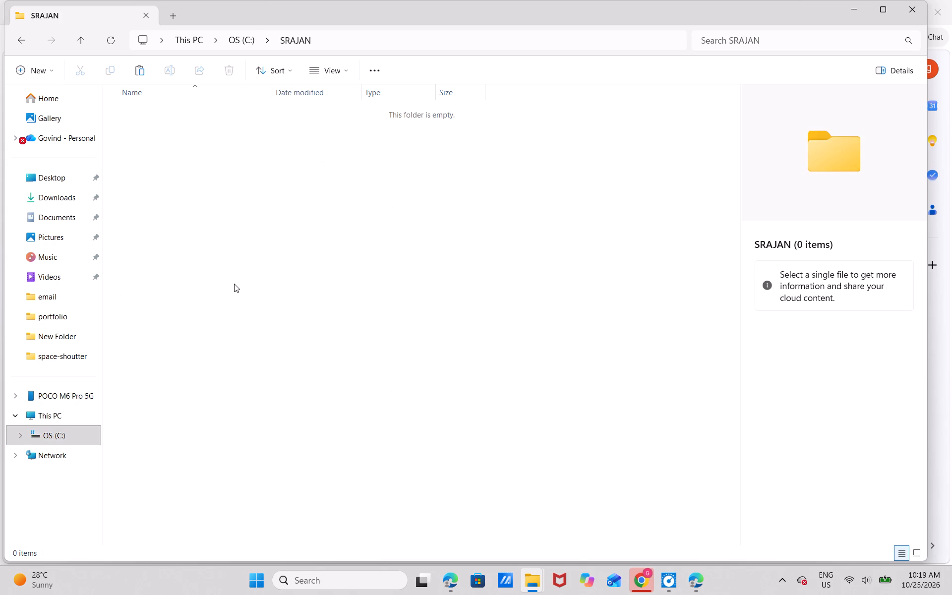
{"action": "key", "text": "ctrl+v"}
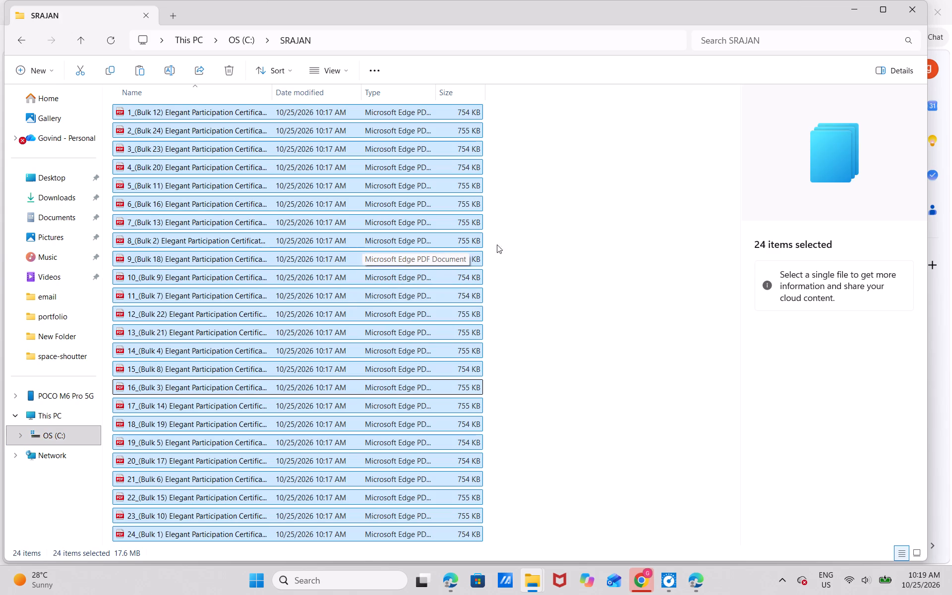
{"action": "key", "text": "Return"}
{"action": "left_click_drag", "start_coordinate": [531, 241], "coordinate": [542, 247]}
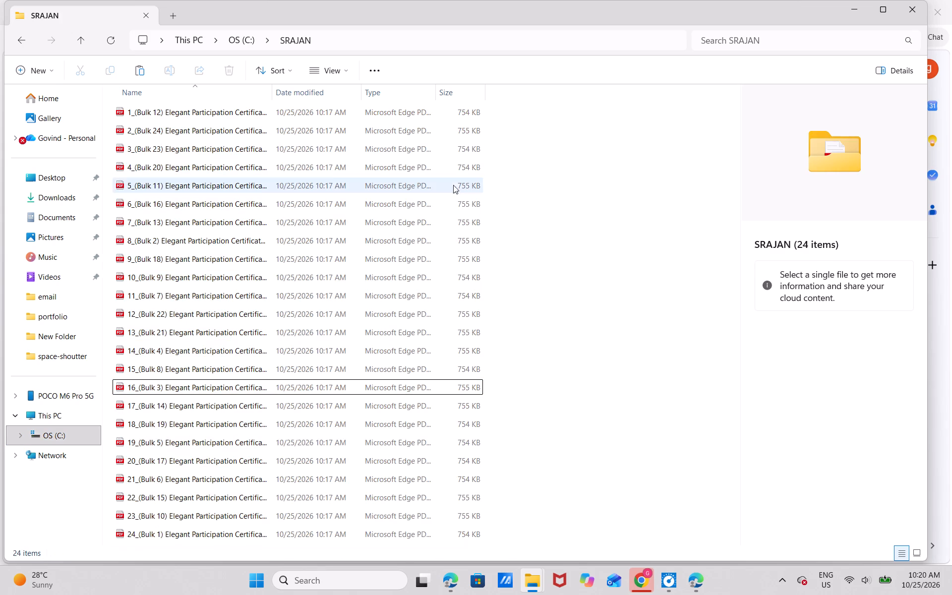
Open the first certificate PDF in the SRAJAN folder to check it, and close its tab.
{"action": "double_click", "coordinate": [245, 111]}
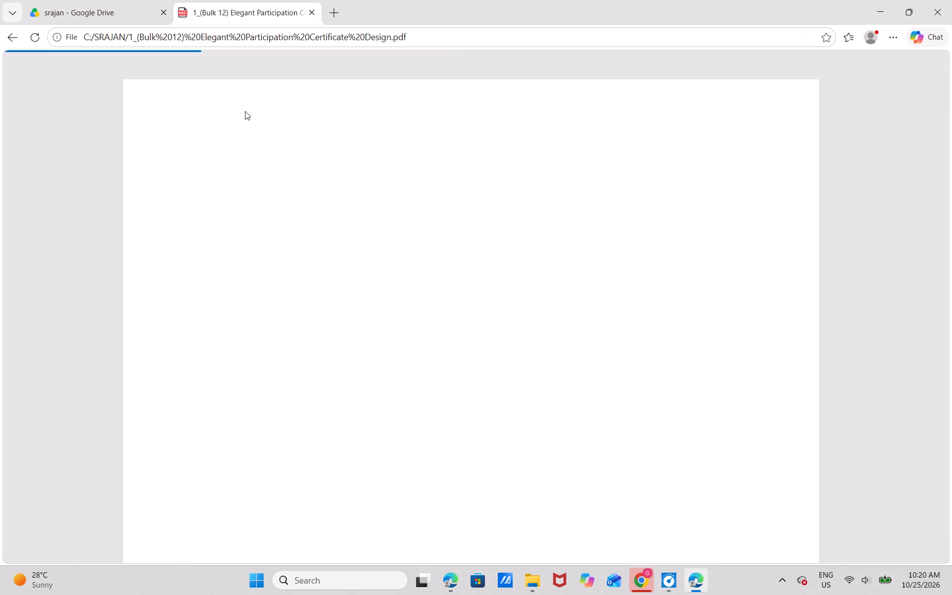
{"action": "left_click", "coordinate": [311, 6]}
{"action": "left_click", "coordinate": [311, 13]}
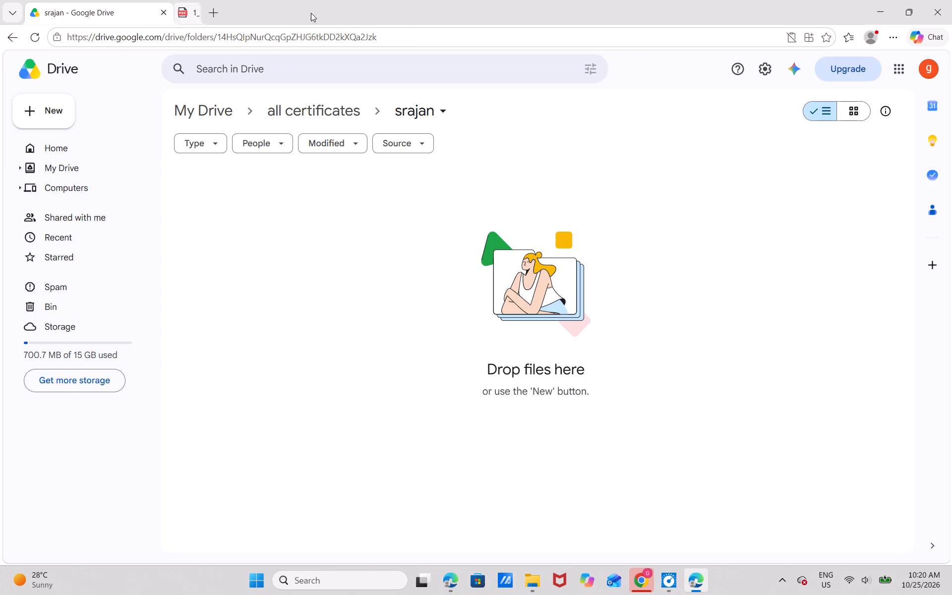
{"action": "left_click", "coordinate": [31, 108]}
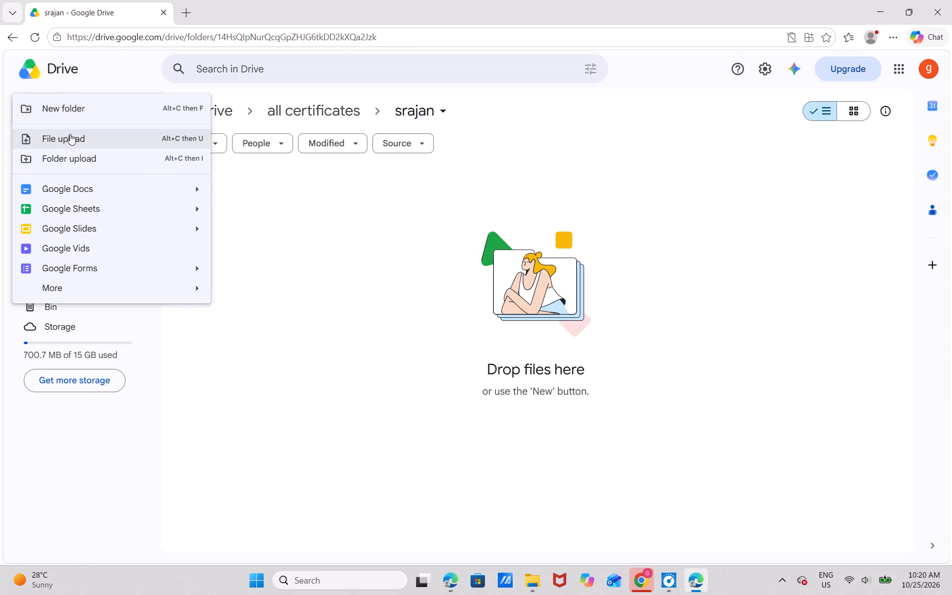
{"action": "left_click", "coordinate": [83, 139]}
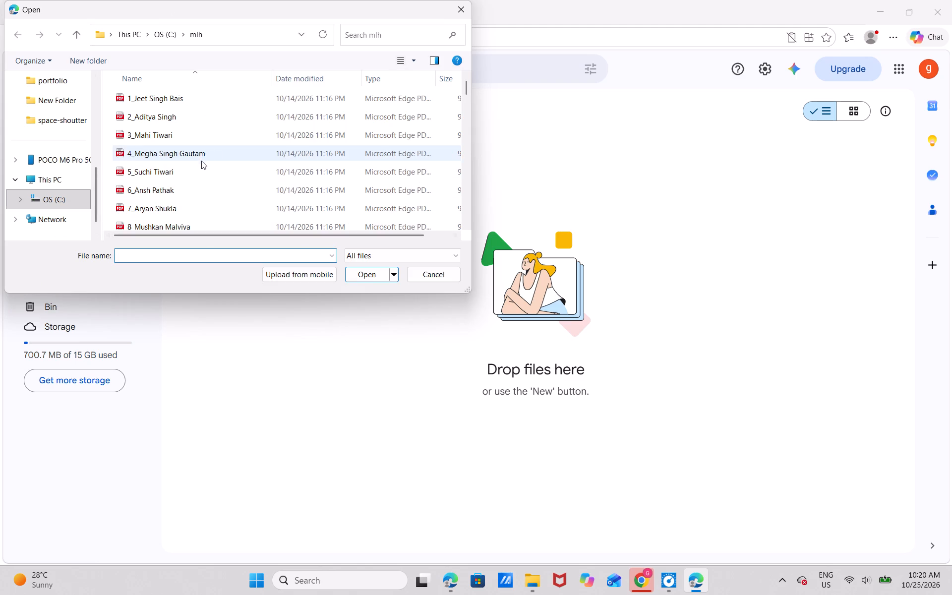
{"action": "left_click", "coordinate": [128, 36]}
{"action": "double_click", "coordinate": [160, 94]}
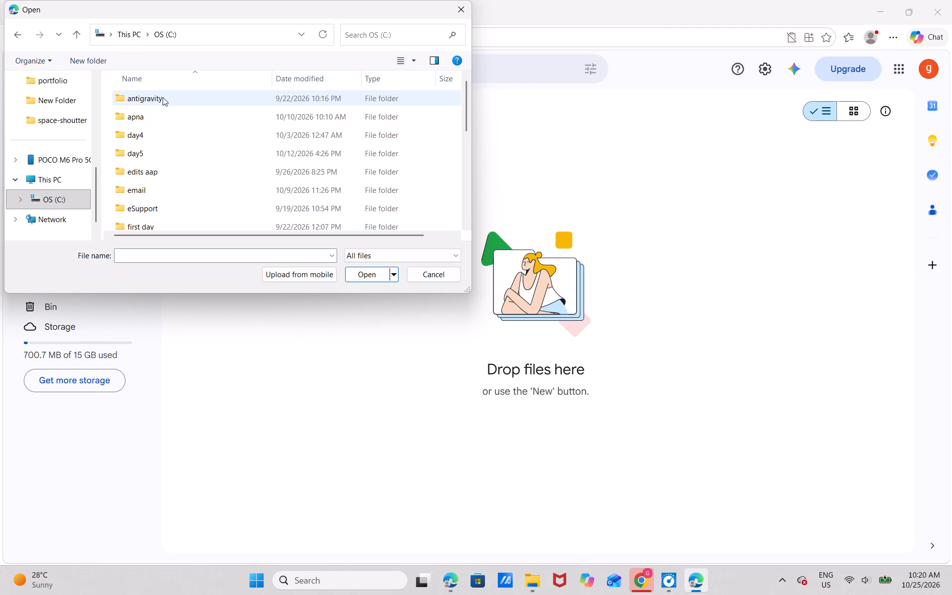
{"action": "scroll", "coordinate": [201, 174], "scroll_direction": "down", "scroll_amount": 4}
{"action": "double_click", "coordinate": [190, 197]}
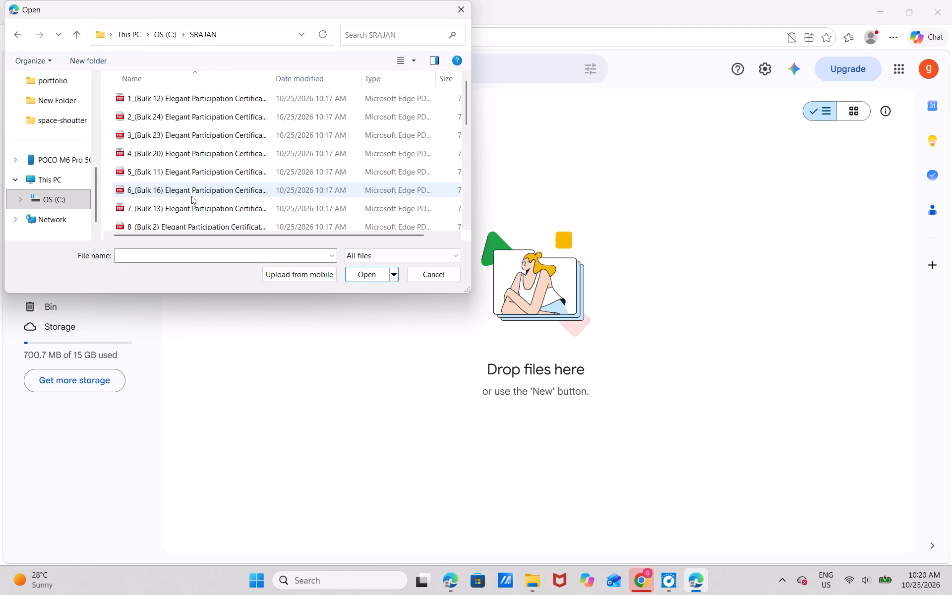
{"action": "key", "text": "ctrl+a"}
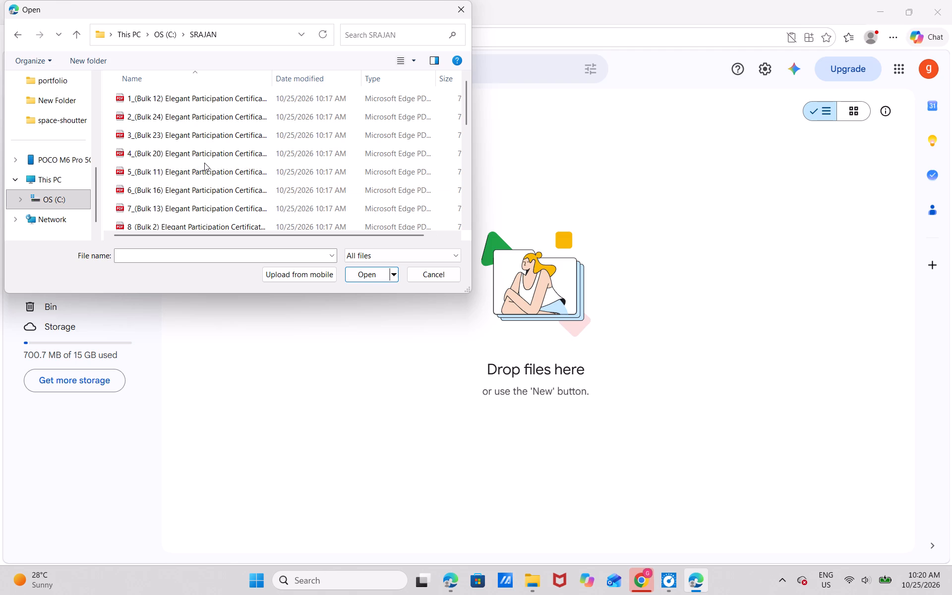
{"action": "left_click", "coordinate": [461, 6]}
Upload the whole SRAJAN folder from drive C: into the srajan folder in Google Drive, approving the upload of its files.
{"action": "left_click", "coordinate": [70, 115]}
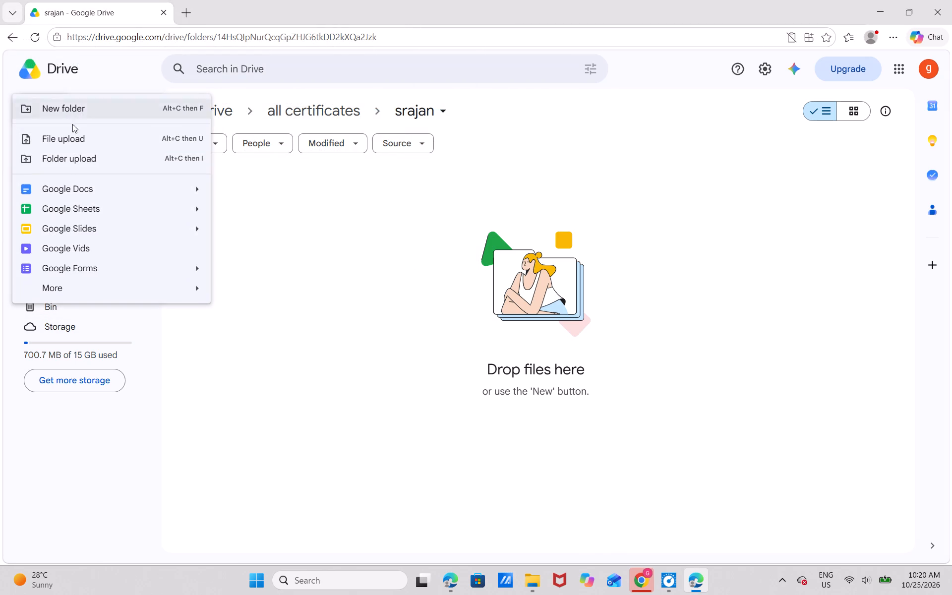
{"action": "left_click", "coordinate": [94, 161]}
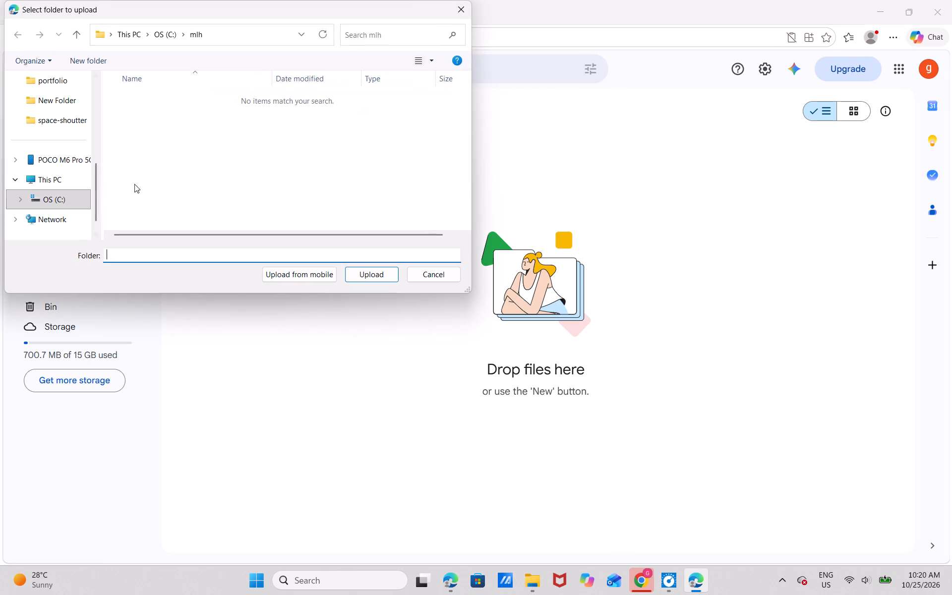
{"action": "scroll", "coordinate": [230, 137], "scroll_direction": "up", "scroll_amount": 1}
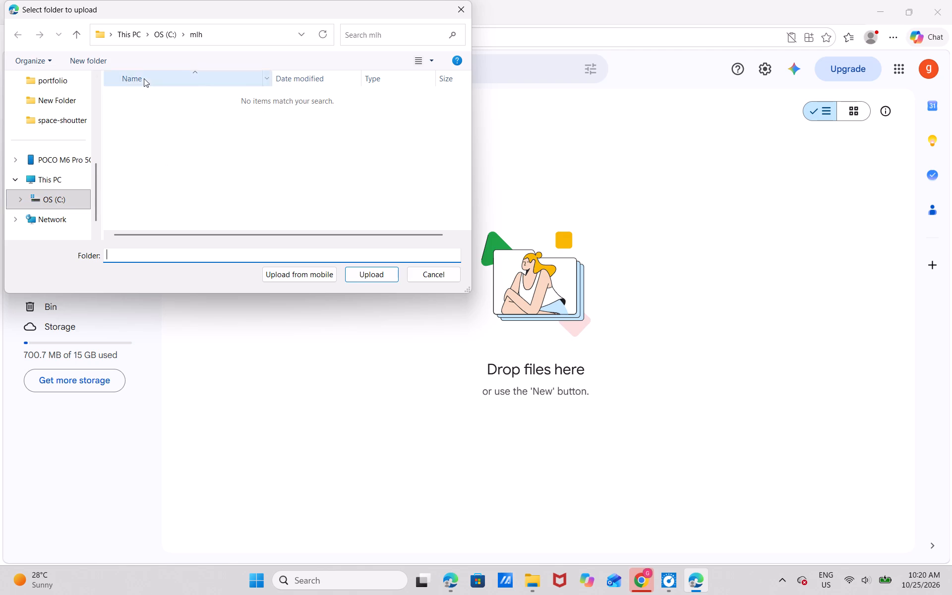
{"action": "left_click", "coordinate": [123, 33]}
{"action": "double_click", "coordinate": [198, 114]}
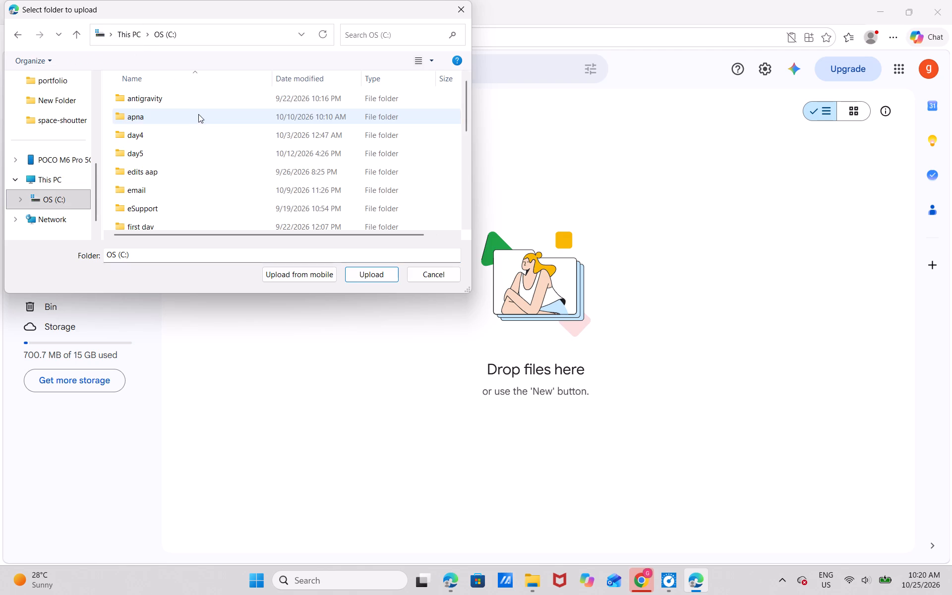
{"action": "scroll", "coordinate": [206, 163], "scroll_direction": "down", "scroll_amount": 4}
{"action": "left_click", "coordinate": [201, 199]}
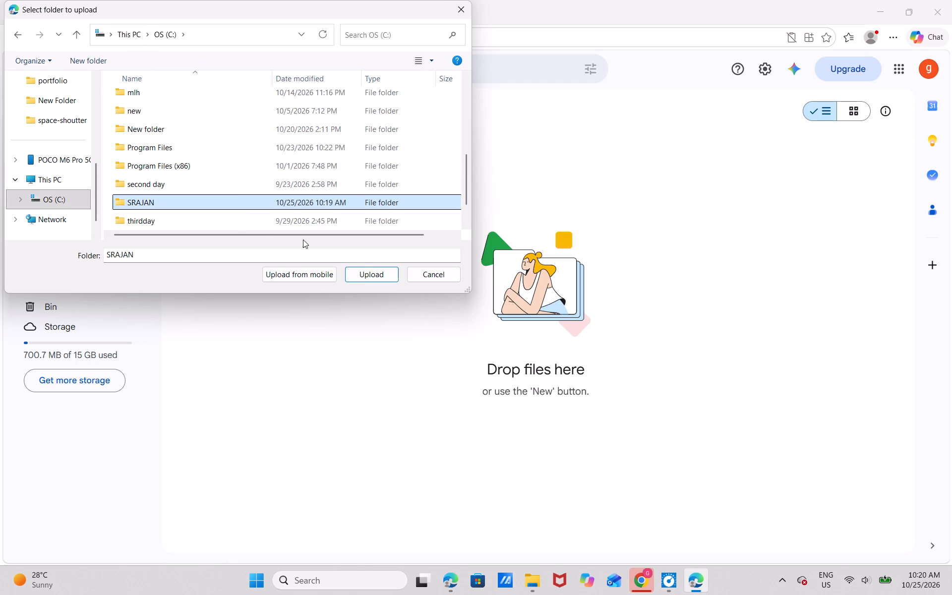
{"action": "left_click", "coordinate": [366, 274]}
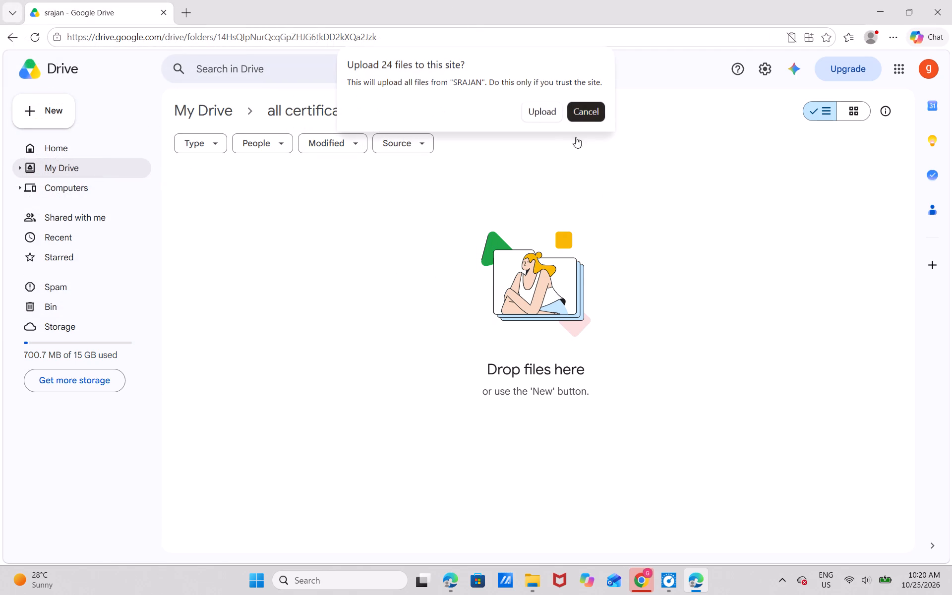
{"action": "left_click", "coordinate": [538, 121]}
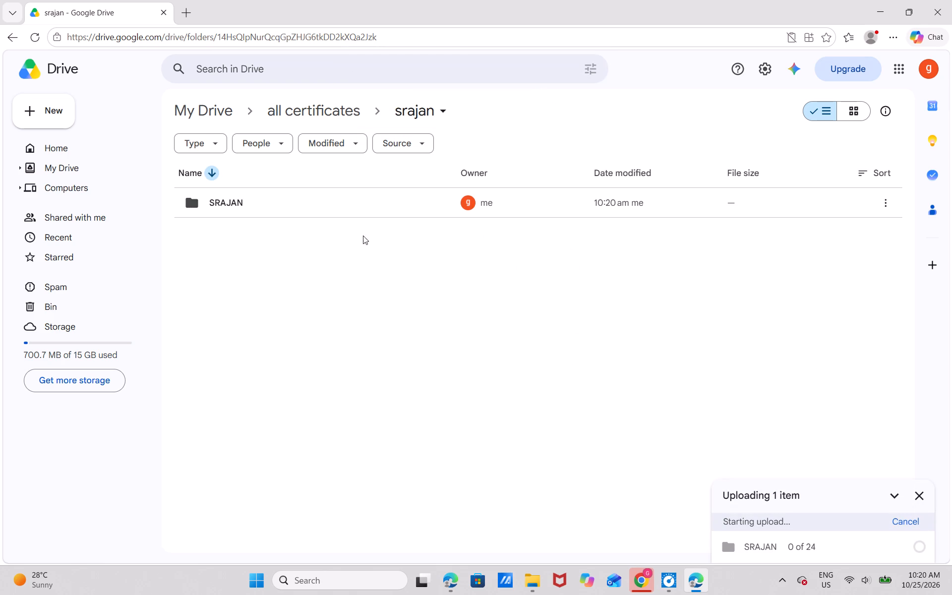
Open the SRAJAN folder in Drive, check the list of uploaded certificate PDFs, and return to the parent srajan folder.
{"action": "double_click", "coordinate": [346, 203]}
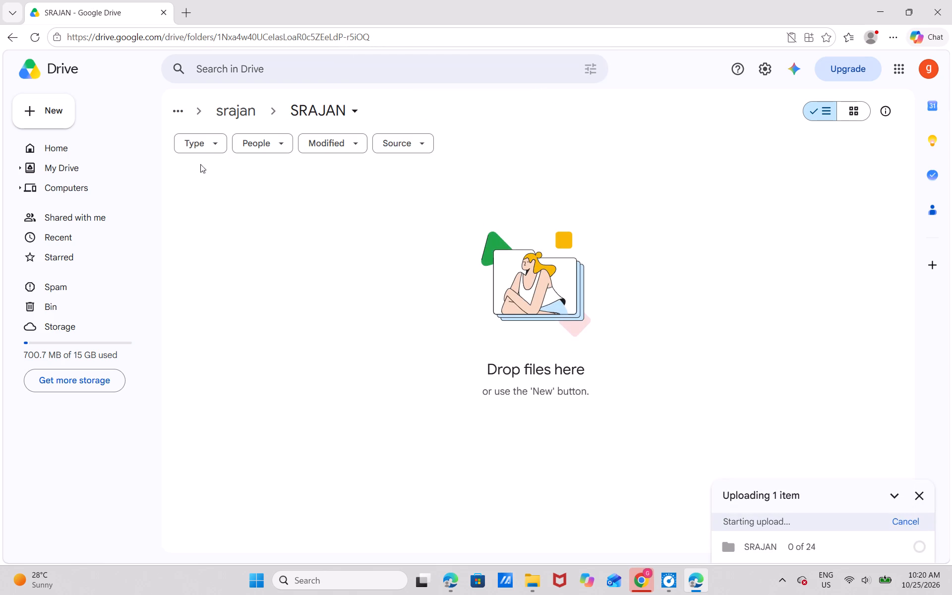
{"action": "scroll", "coordinate": [803, 503], "scroll_direction": "down", "scroll_amount": 6}
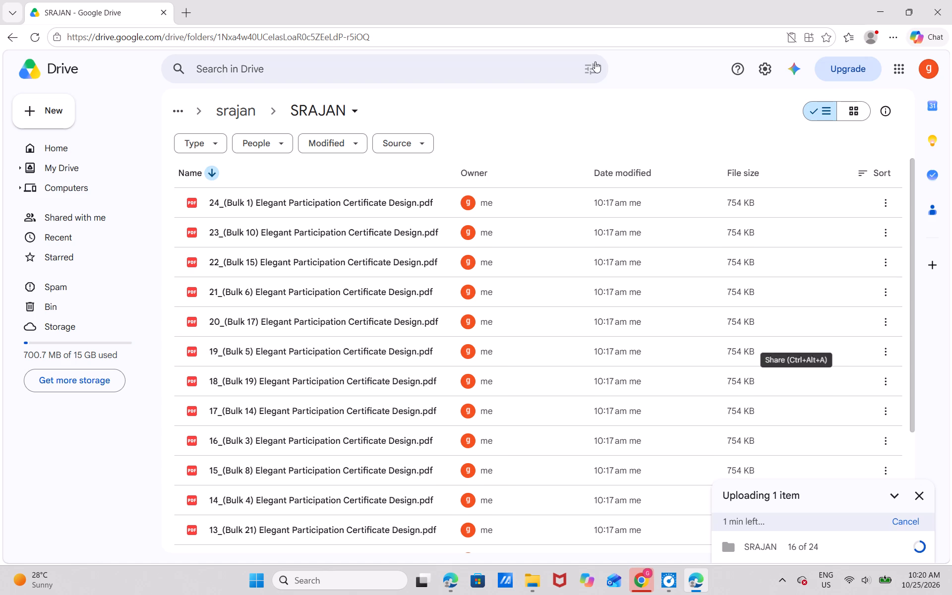
{"action": "scroll", "coordinate": [302, 369], "scroll_direction": "down", "scroll_amount": 4}
{"action": "scroll", "coordinate": [211, 338], "scroll_direction": "down", "scroll_amount": 8}
{"action": "scroll", "coordinate": [313, 327], "scroll_direction": "up", "scroll_amount": 6}
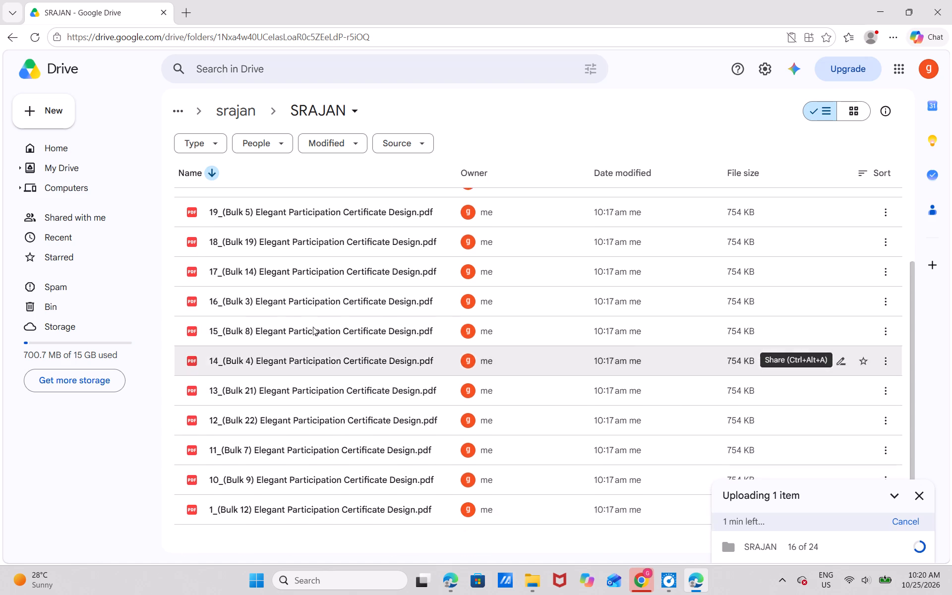
{"action": "scroll", "coordinate": [313, 327], "scroll_direction": "up", "scroll_amount": 5}
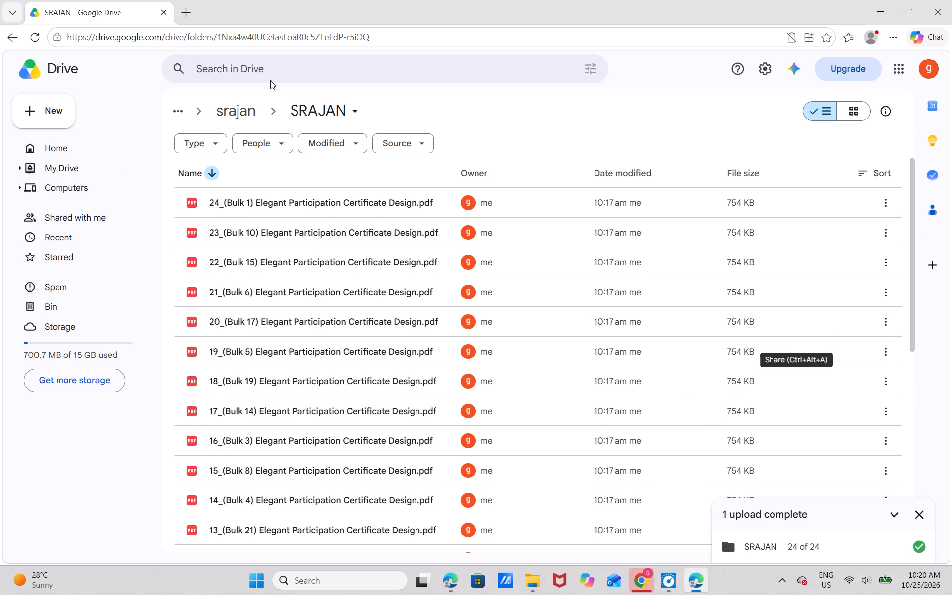
{"action": "left_click", "coordinate": [547, 104]}
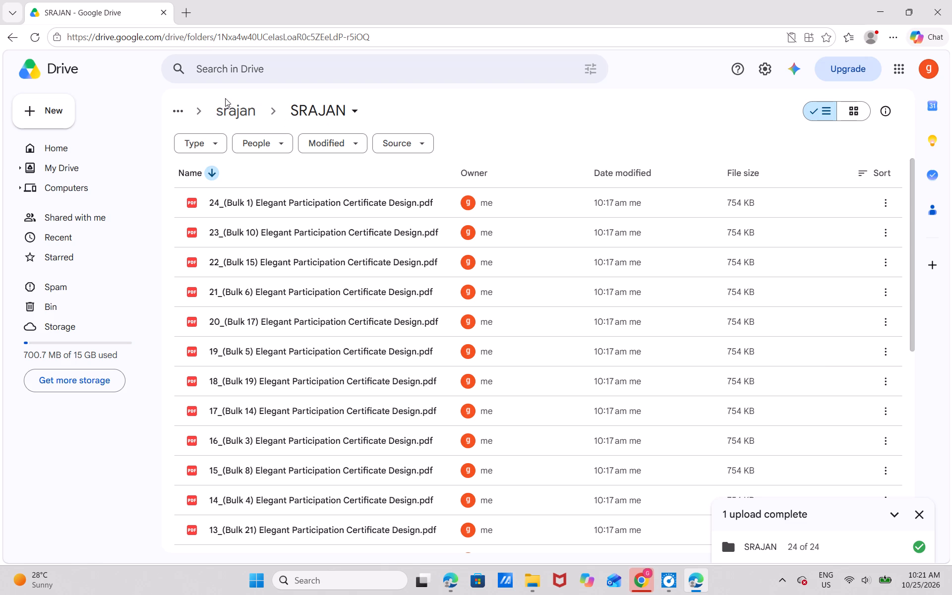
{"action": "left_click", "coordinate": [225, 98]}
{"action": "left_click", "coordinate": [238, 110]}
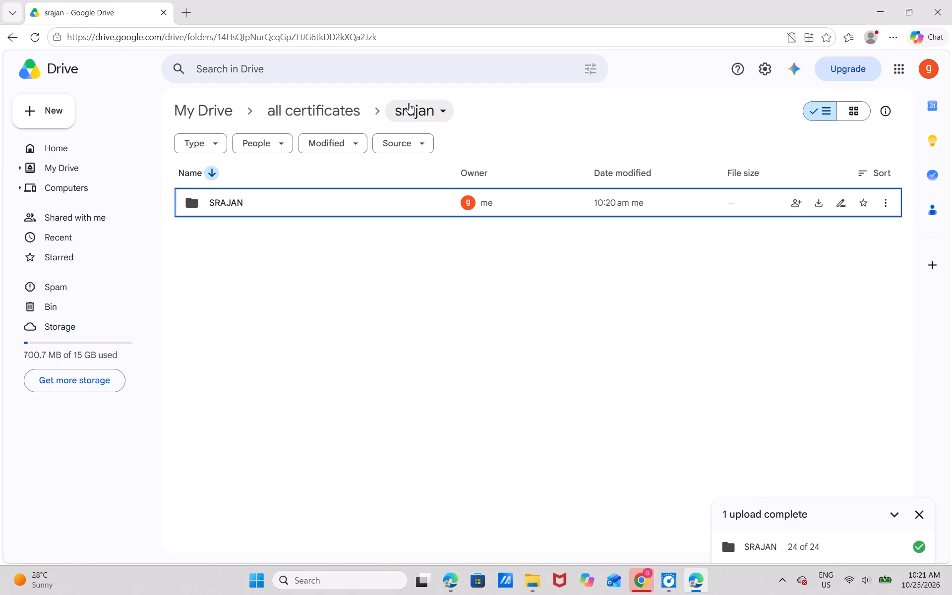
{"action": "double_click", "coordinate": [304, 196]}
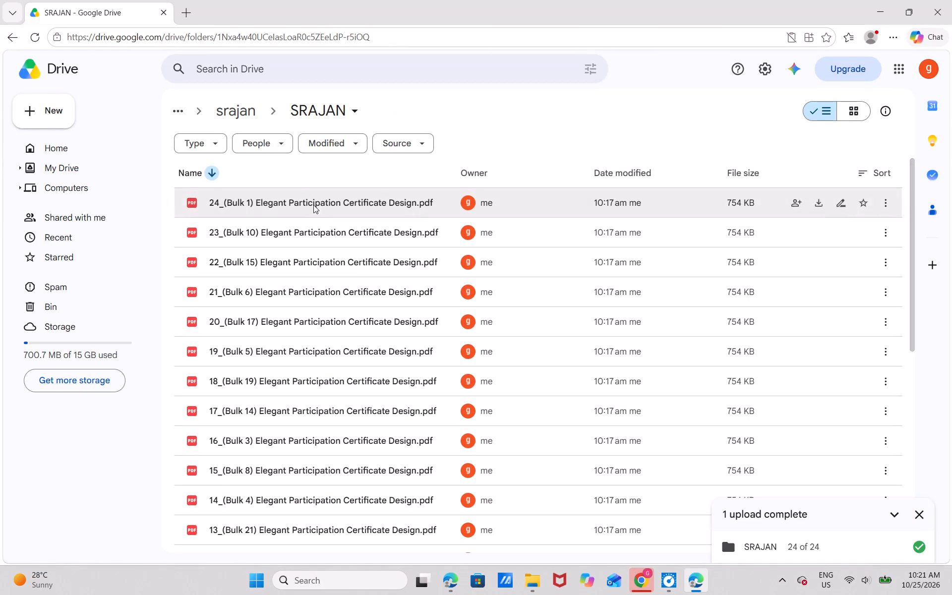
{"action": "left_click", "coordinate": [250, 113]}
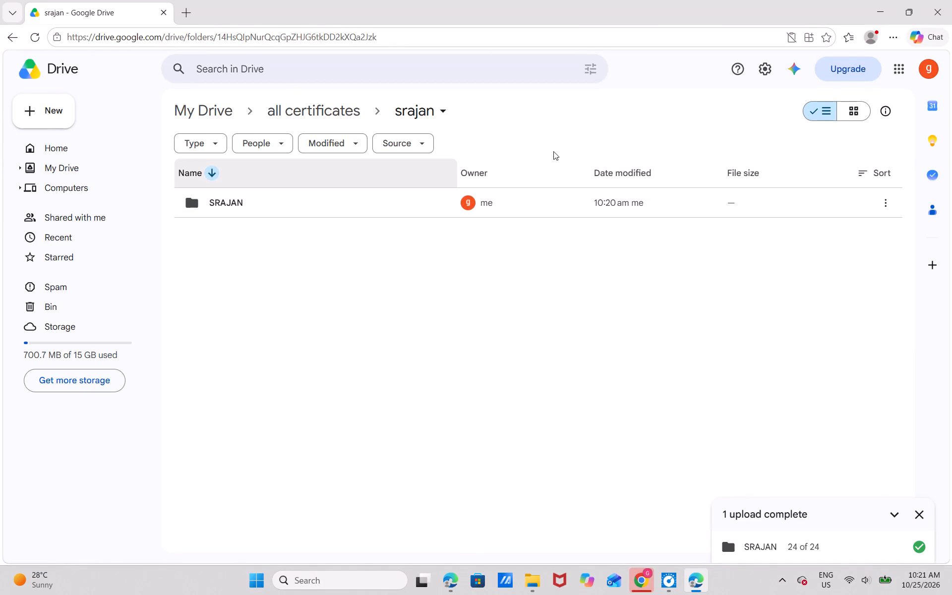
Share the SRAJAN folder with general access set to Anyone with the link, keeping the Viewer role.
{"action": "left_click", "coordinate": [883, 204]}
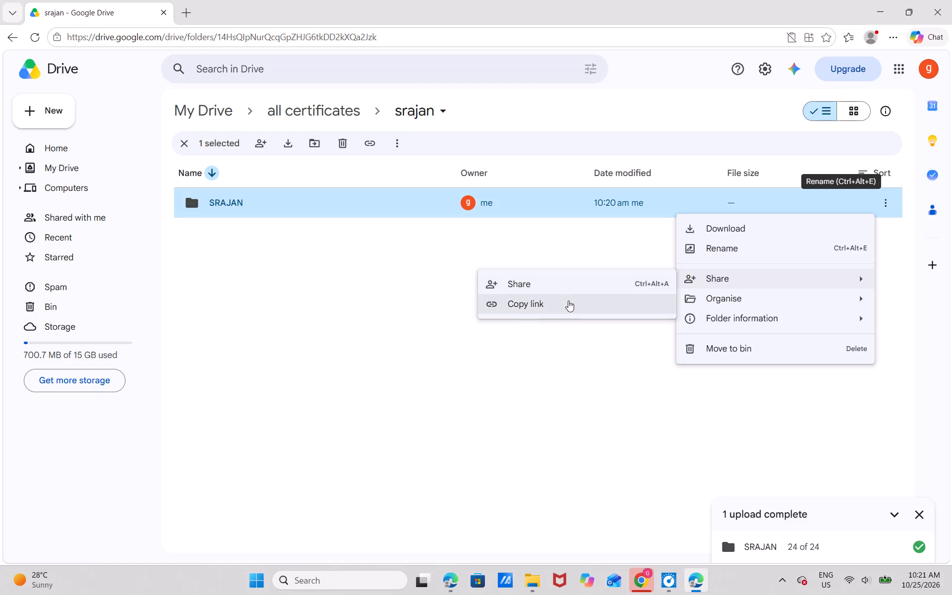
{"action": "left_click", "coordinate": [555, 279]}
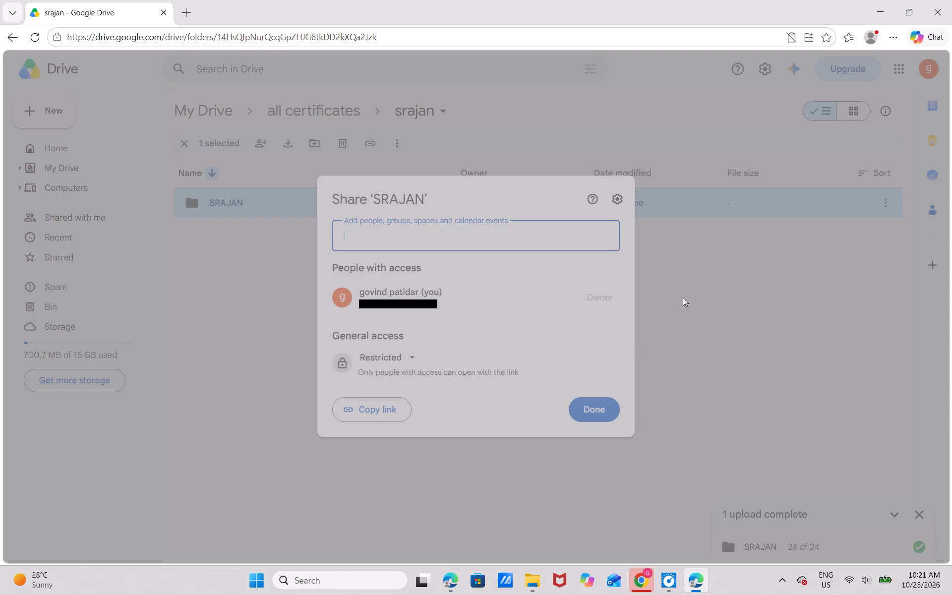
{"action": "left_click", "coordinate": [602, 300]}
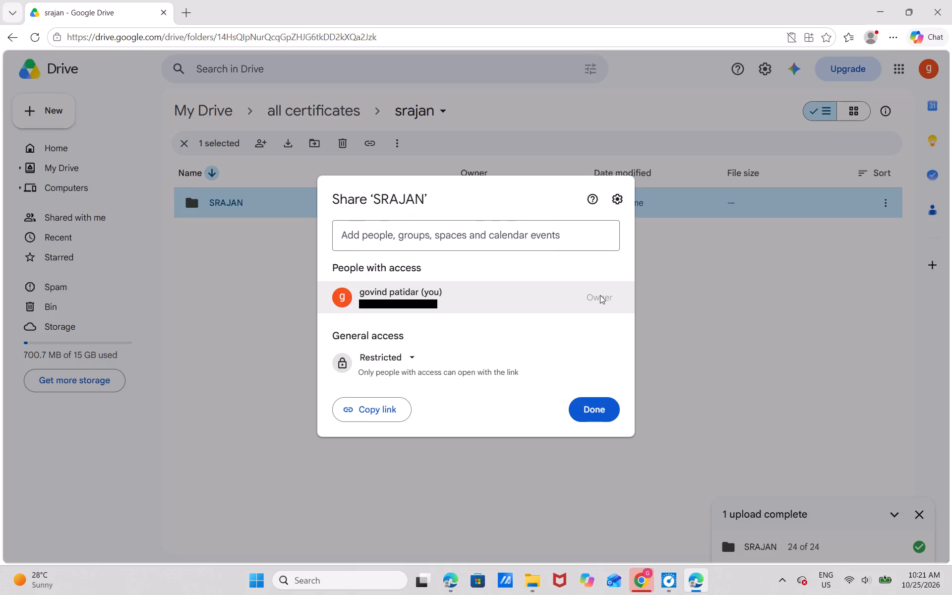
{"action": "left_click", "coordinate": [409, 357]}
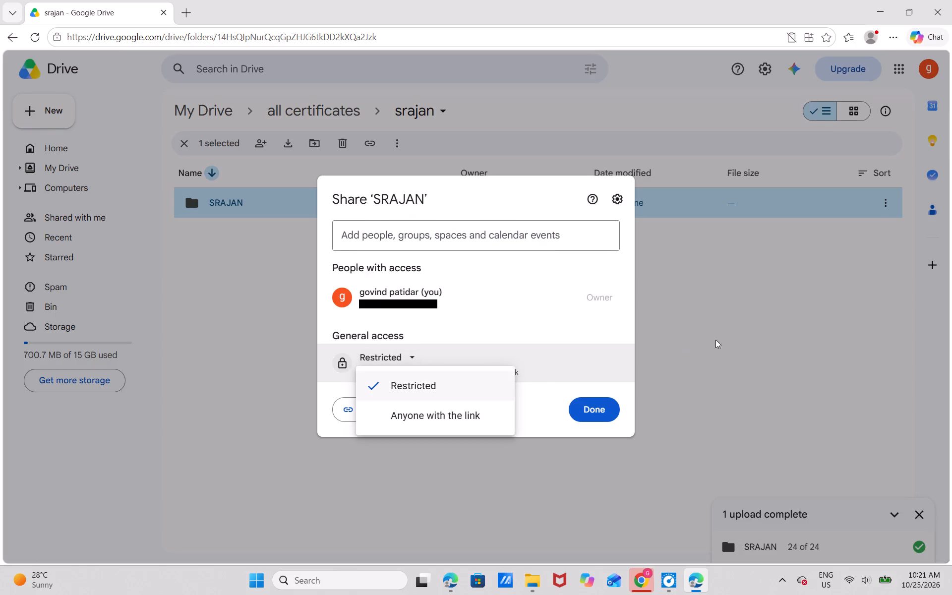
{"action": "left_click", "coordinate": [467, 414]}
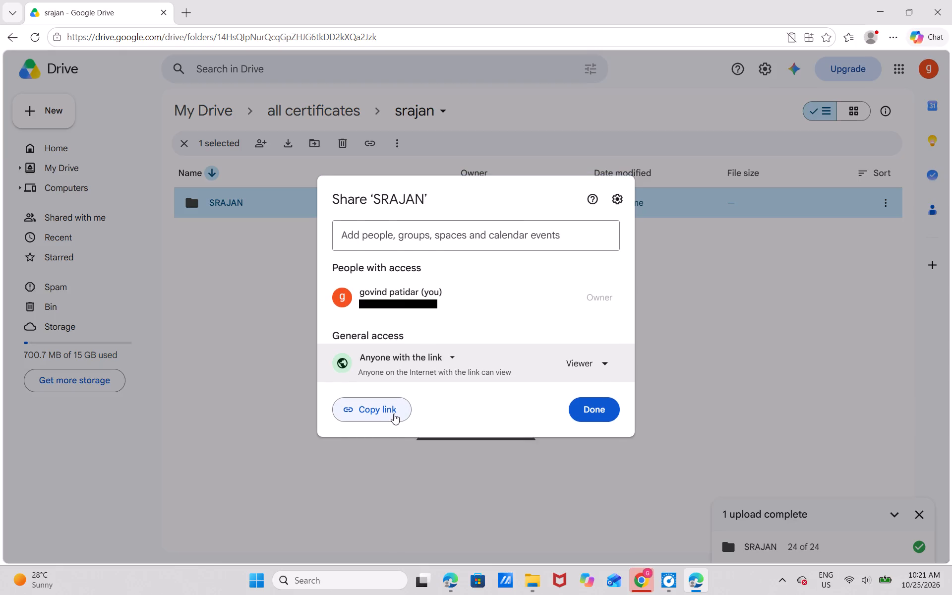
{"action": "left_click", "coordinate": [601, 363]}
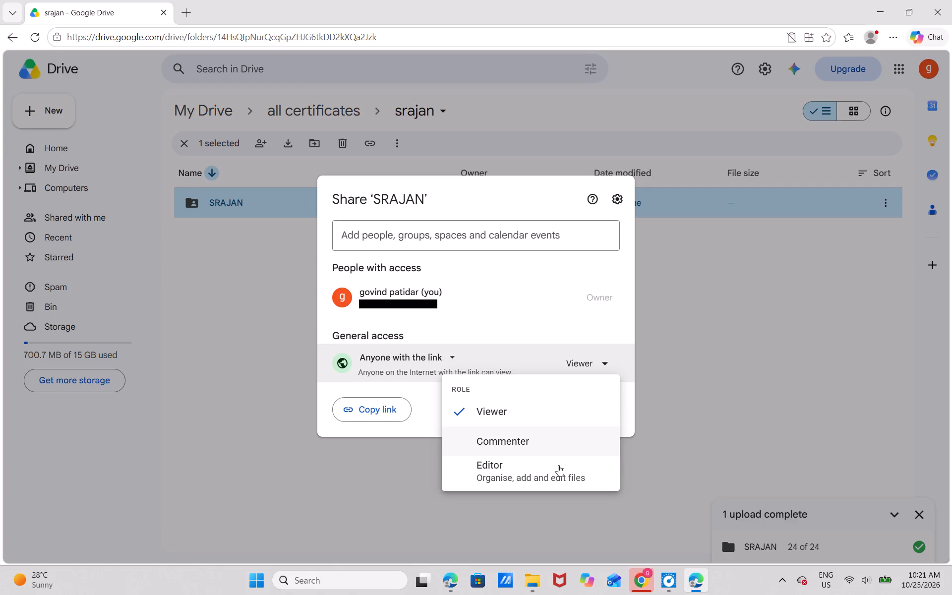
{"action": "left_click", "coordinate": [674, 333]}
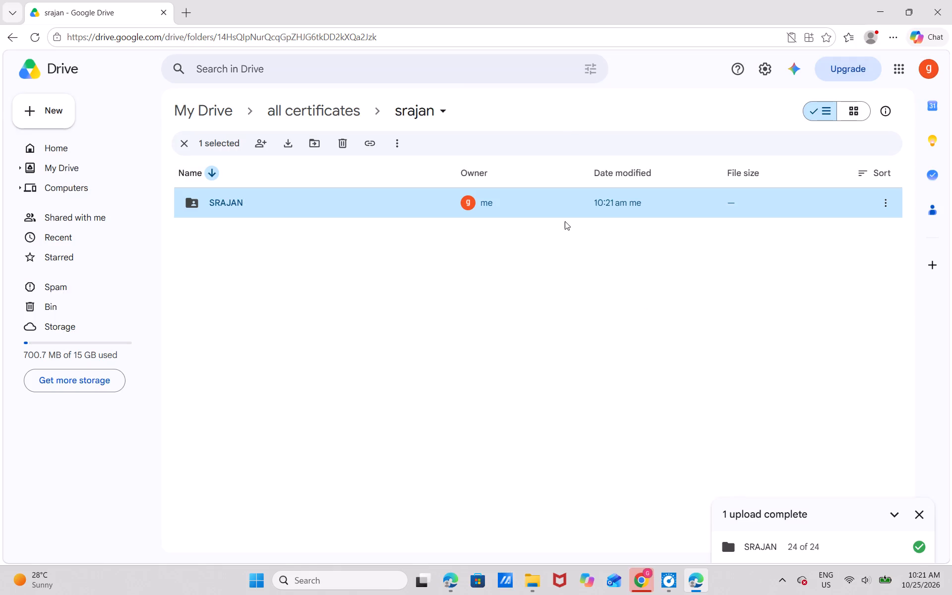
Copy the sharing link of the SRAJAN folder.
{"action": "left_click", "coordinate": [880, 202]}
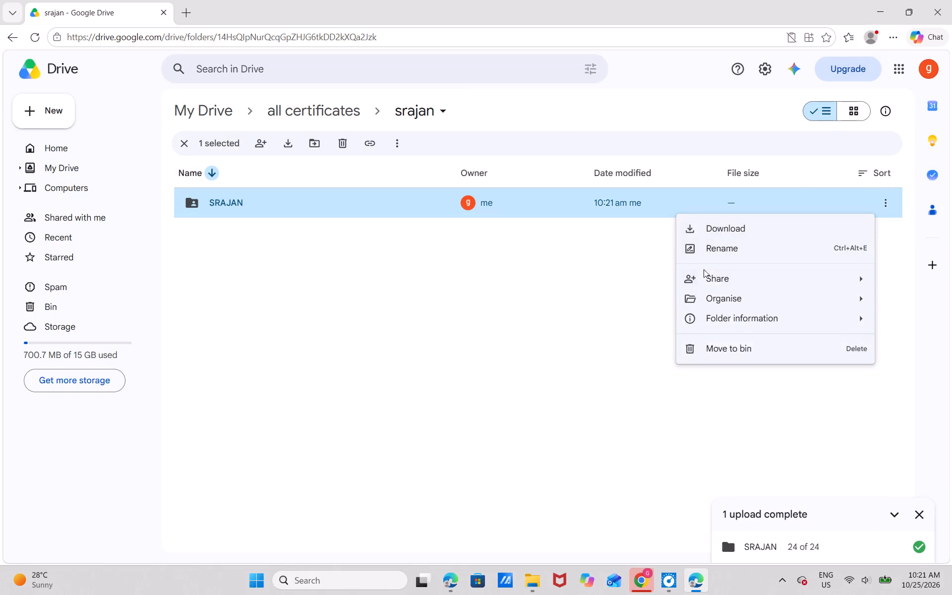
{"action": "left_click", "coordinate": [596, 305]}
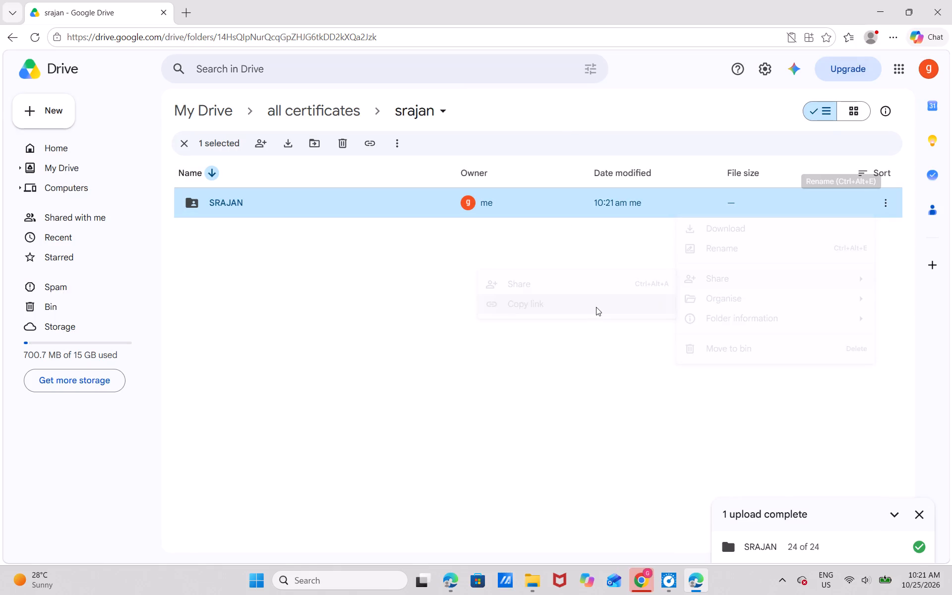
Switch to the other browser window showing the Canva project folder of bulk-created certificates.
{"action": "left_click", "coordinate": [457, 584]}
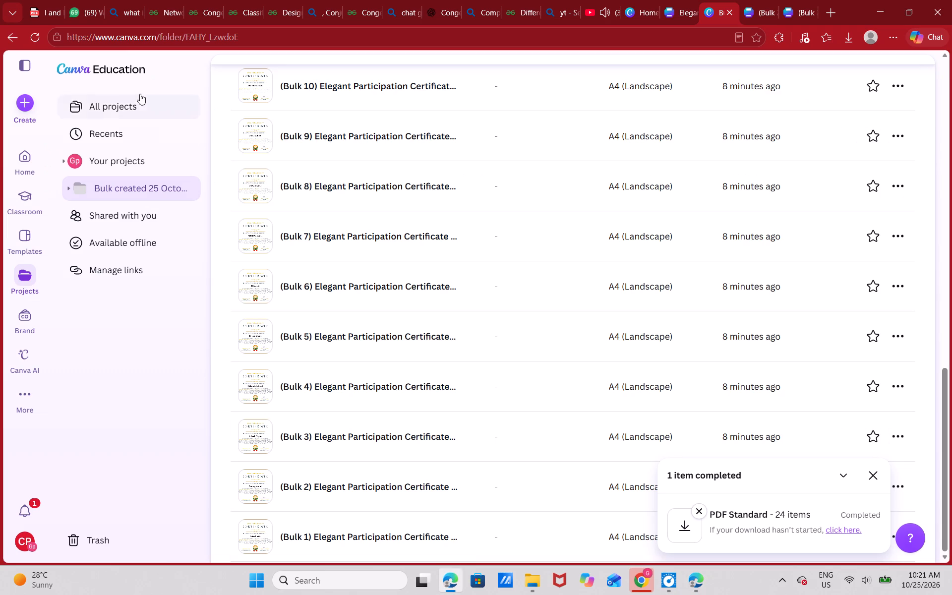